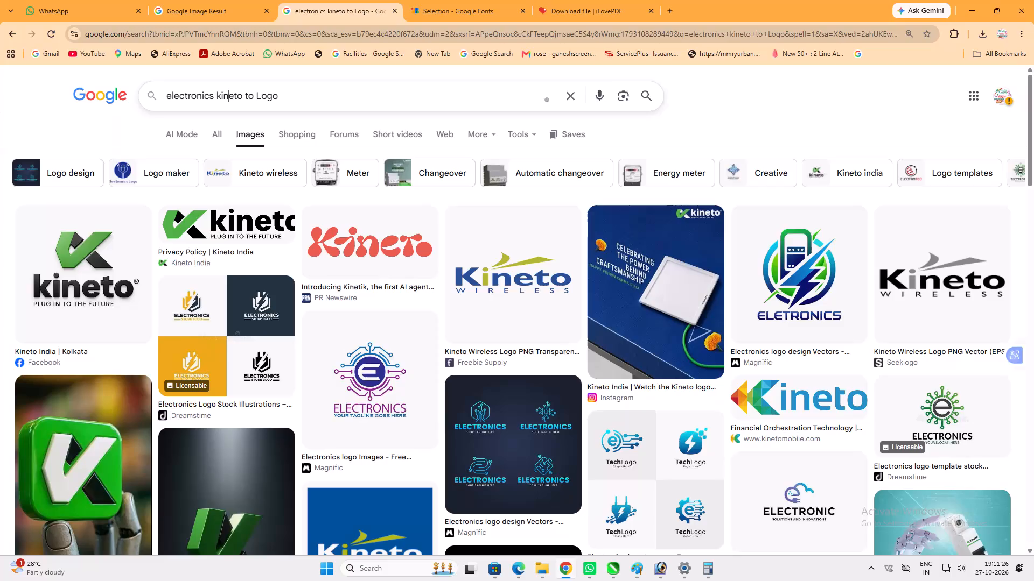
# Refine the image search to "electronics kineto Logo".
pyautogui.press('a')
pyautogui.click(235, 99)
pyautogui.press('i')
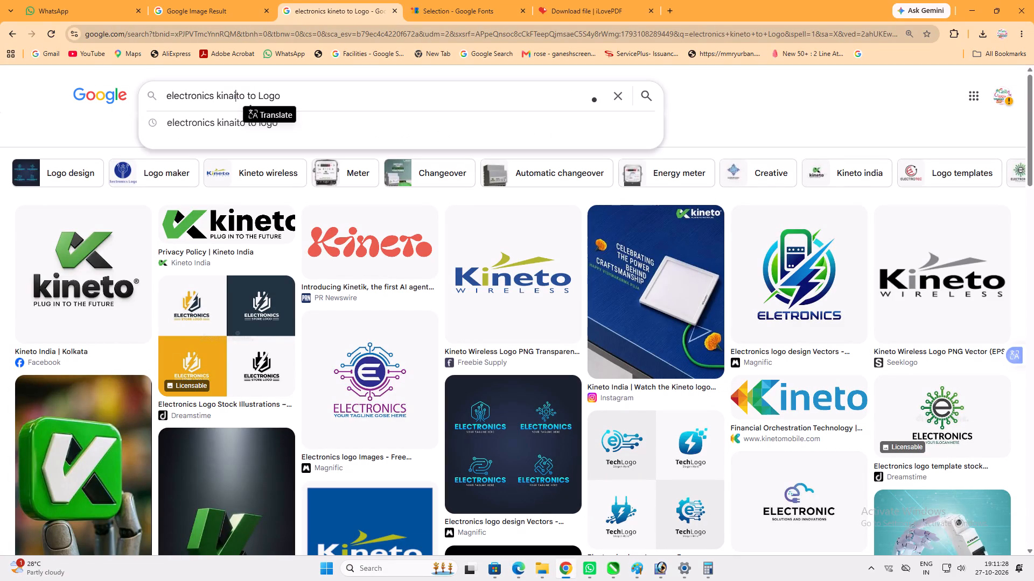
pyautogui.click(307, 100)
pyautogui.press('Return')
pyautogui.moveTo(254, 102); pyautogui.dragTo(237, 108)
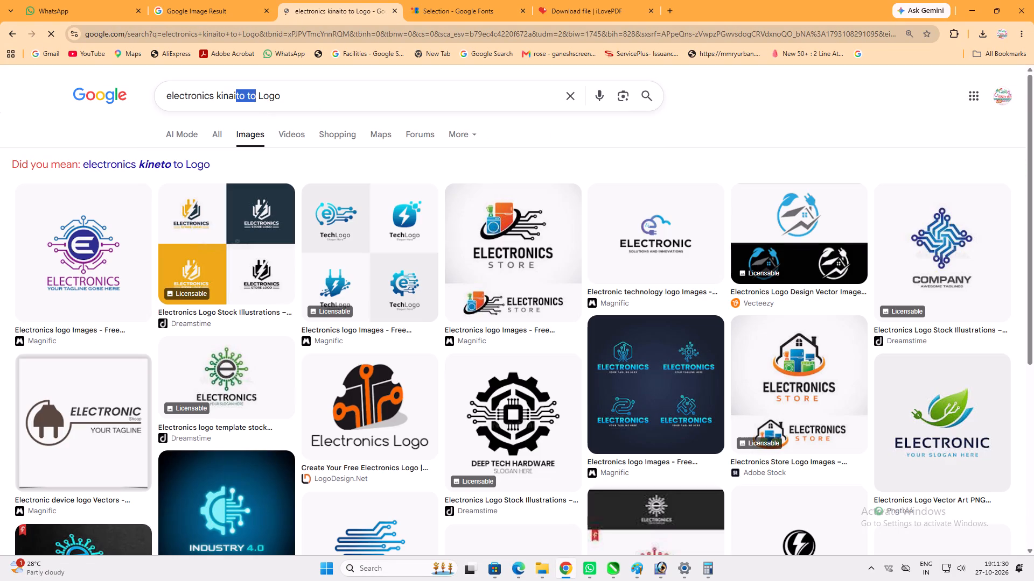
pyautogui.moveTo(237, 108); pyautogui.dragTo(249, 104)
pyautogui.press('BackSpace')
pyautogui.press('BackSpace')
pyautogui.press('Return')
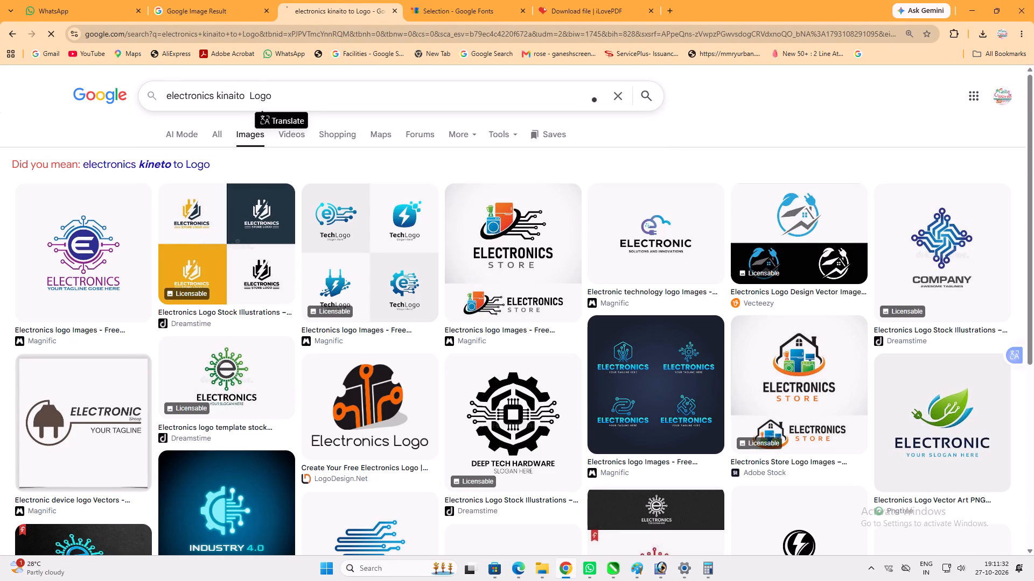
pyautogui.click(164, 162)
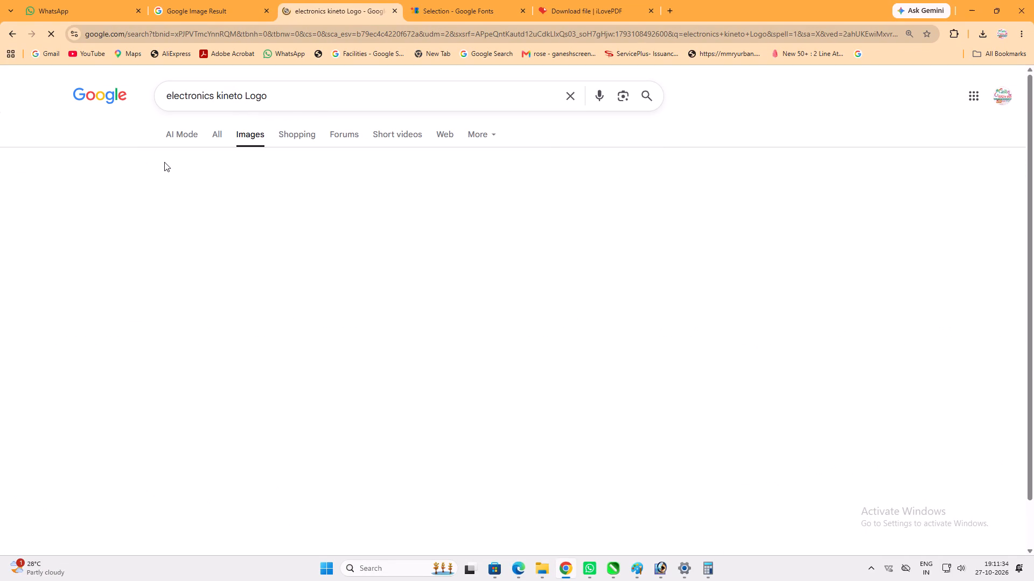
# Copy the Kineto India "Plug in to the future" logo image and paste it into the Photoshop banner, above the HAVELLS logo.
pyautogui.click(123, 217)
pyautogui.rightClick(769, 291)
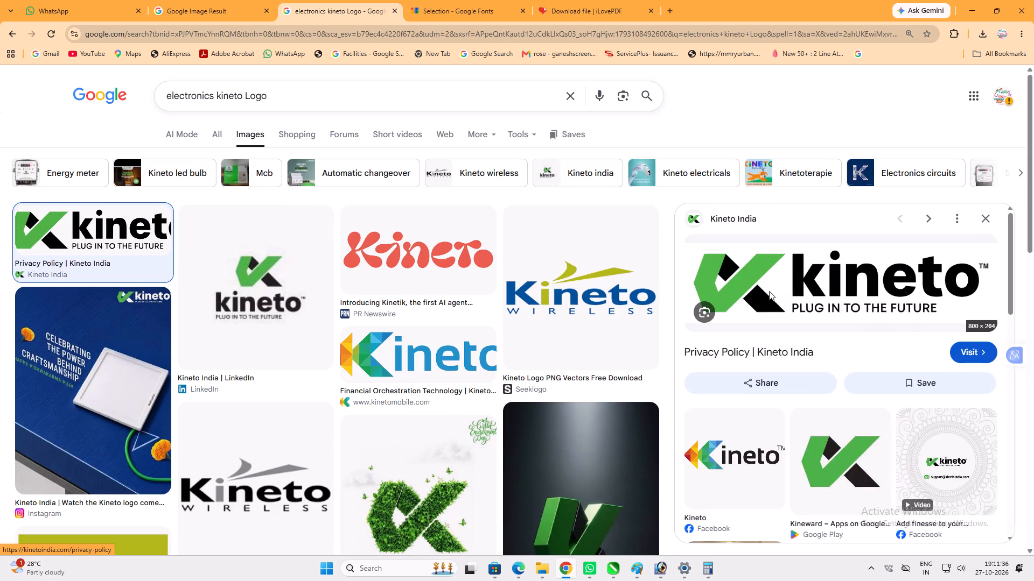
pyautogui.click(825, 460)
pyautogui.click(660, 562)
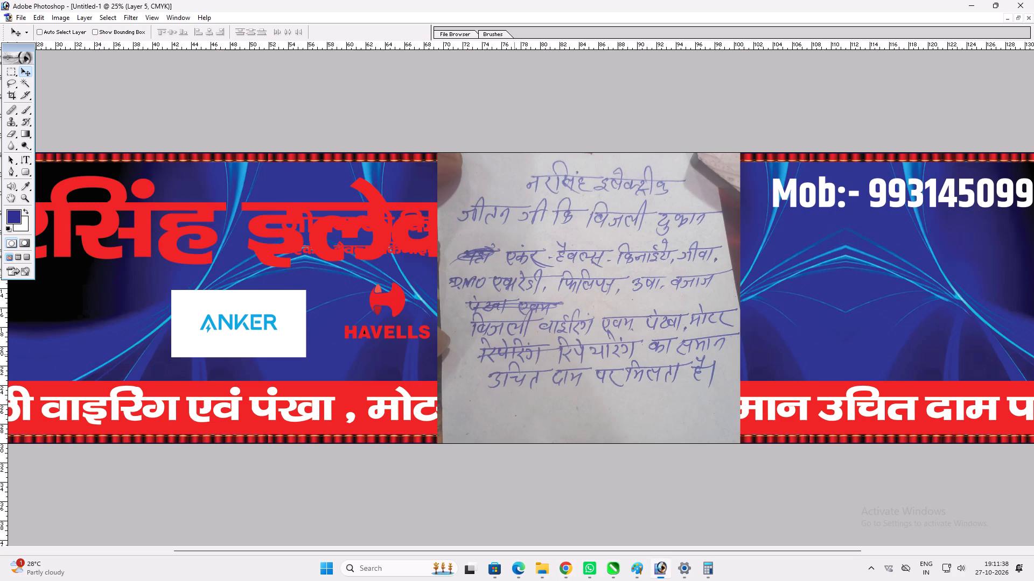
pyautogui.hotkey('ctrl', 'v')
pyautogui.press('w')
pyautogui.press('v')
pyautogui.press('v')
pyautogui.moveTo(572, 301); pyautogui.dragTo(461, 251)
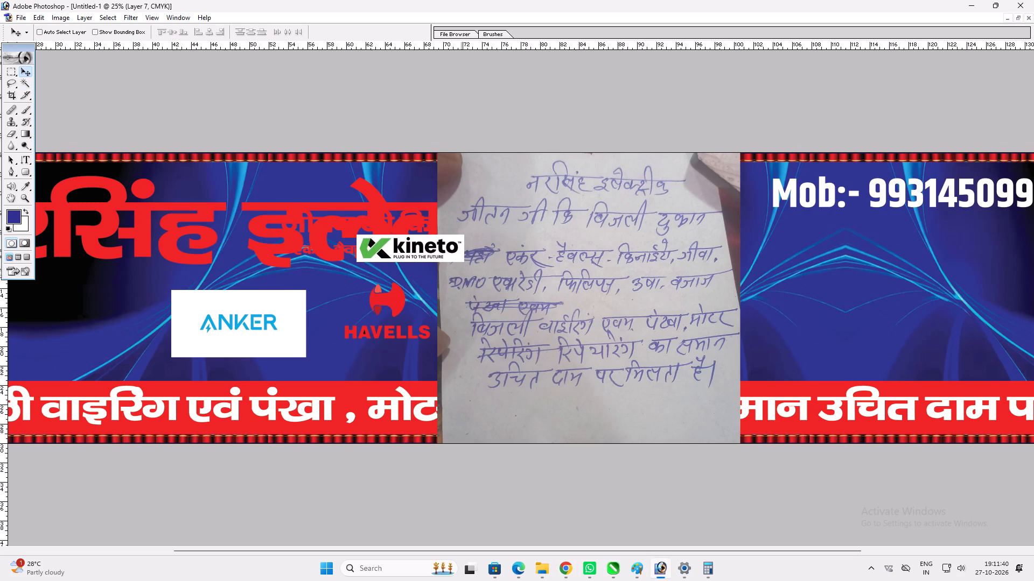
pyautogui.moveTo(461, 251); pyautogui.dragTo(459, 248)
pyautogui.press('v')
pyautogui.press('v')
# Switch back to Chrome and search images for "jiva logo".
pyautogui.click(572, 566)
pyautogui.click(330, 92)
pyautogui.hotkey('ctrl', 'a')
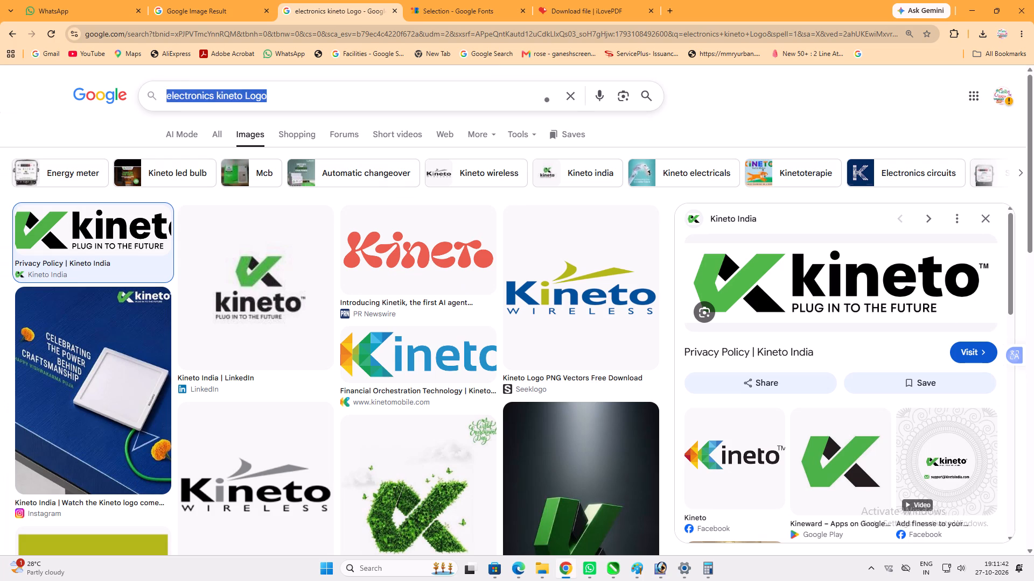
pyautogui.write('jiva')
pyautogui.press('space')
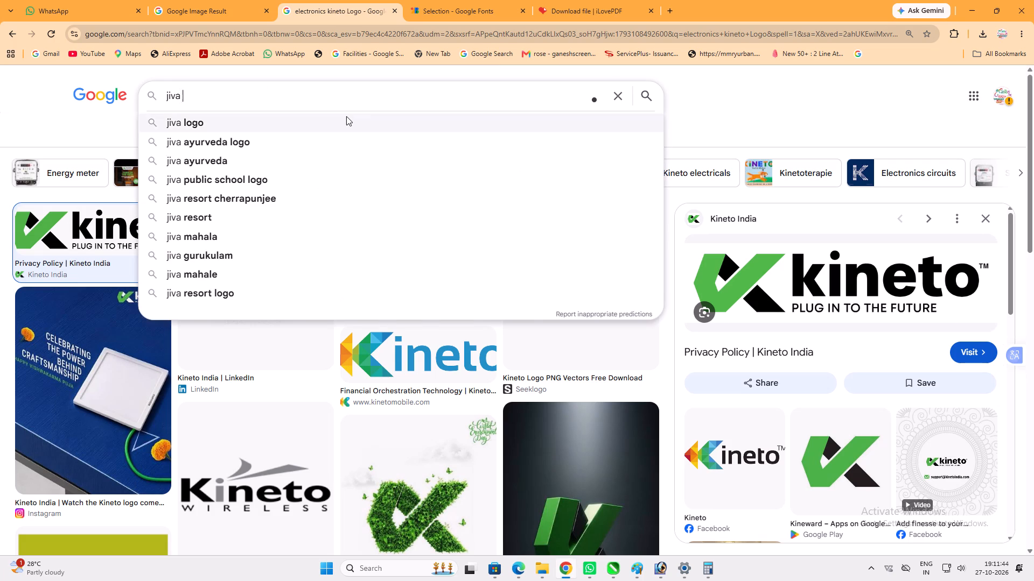
pyautogui.click(346, 116)
# Copy the green-leaf Jiva logo image from Tech in Asia and paste it into the Photoshop banner.
pyautogui.click(259, 244)
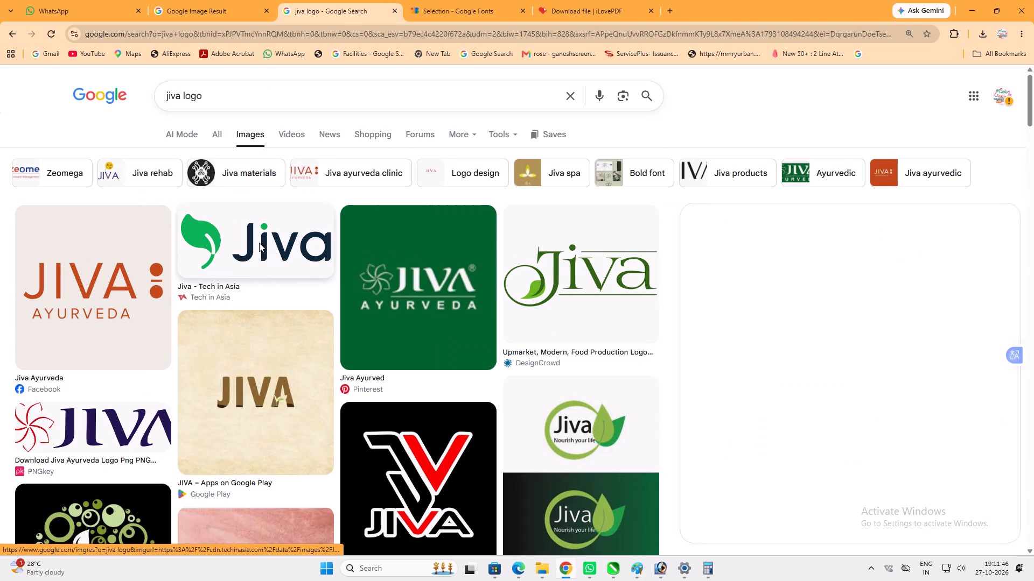
pyautogui.rightClick(797, 275)
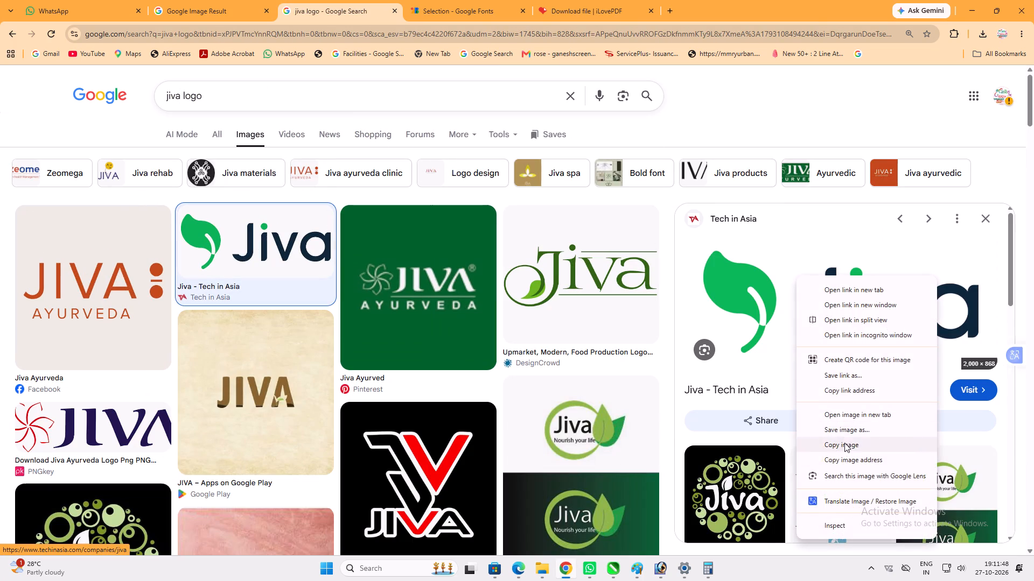
pyautogui.click(844, 443)
pyautogui.click(665, 565)
pyautogui.hotkey('ctrl', 'v')
pyautogui.press('w')
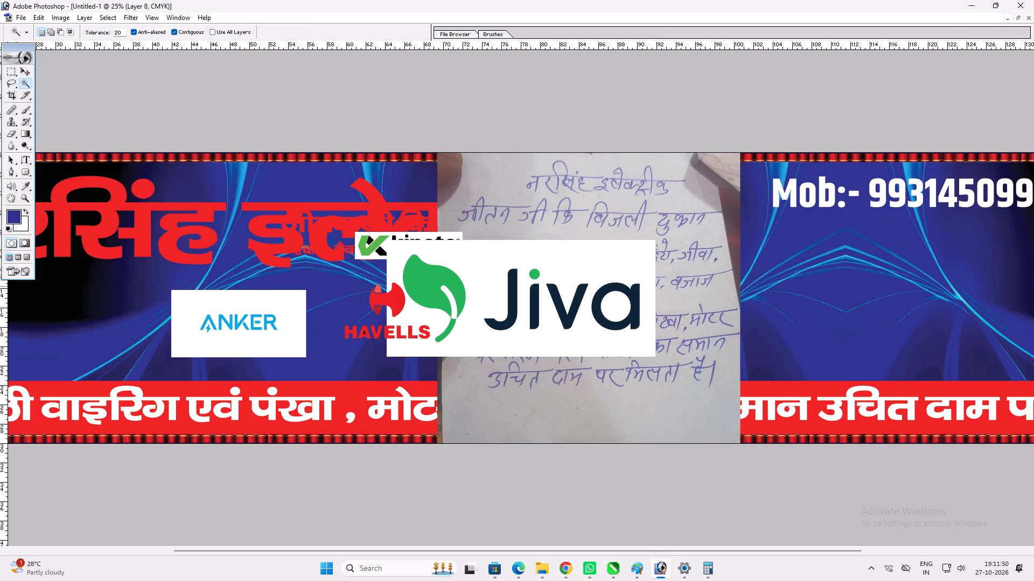
pyautogui.press('v')
pyautogui.press('v')
# Open the file "64x2.5= 1 pc Old" from the Shree Mat Bhagwat katha folder, maximize it and fit it on screen.
pyautogui.hotkey('ctrl', 'o')
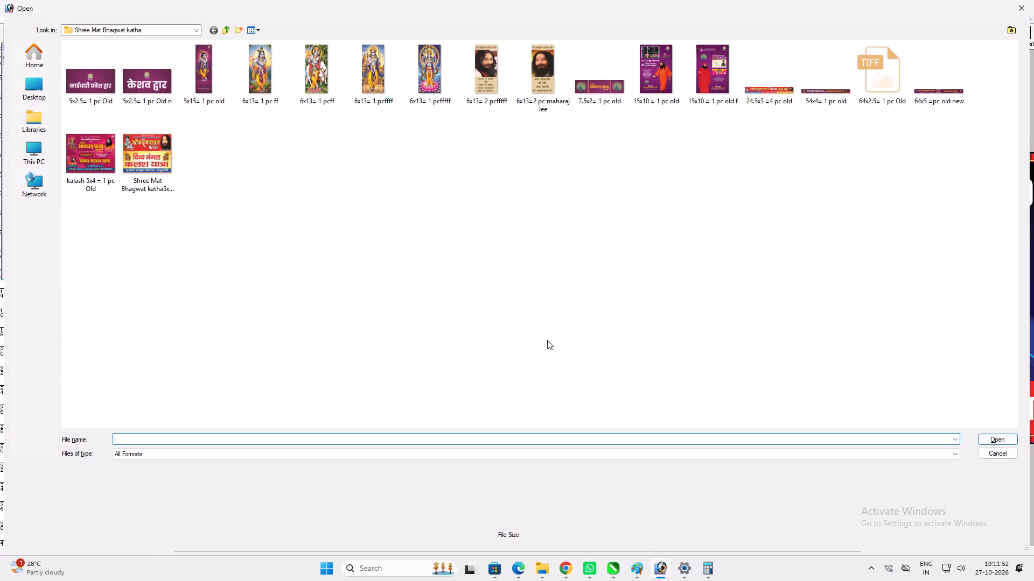
pyautogui.click(879, 85)
pyautogui.press('Return')
pyautogui.press('space')
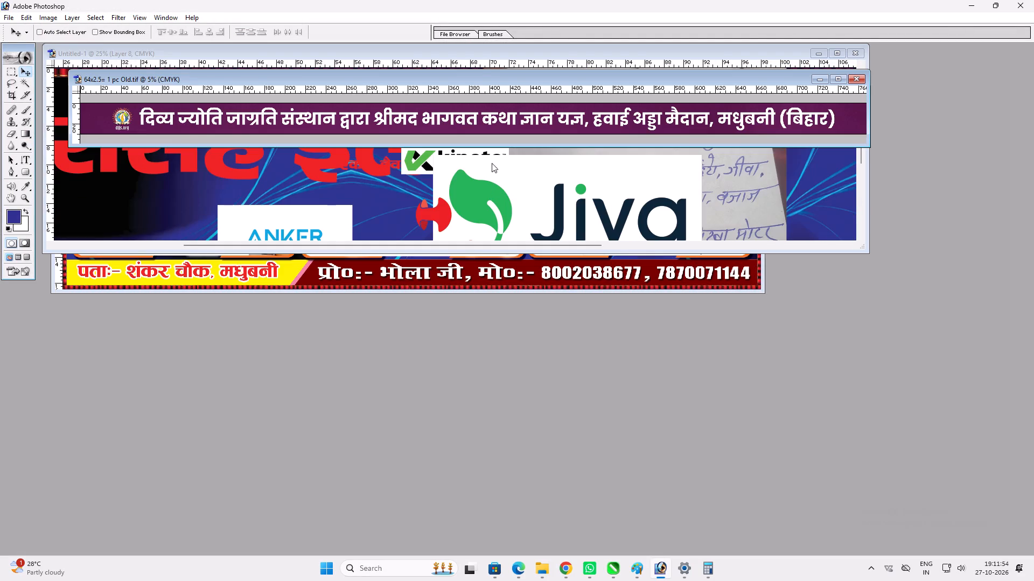
pyautogui.click(483, 73)
pyautogui.doubleClick(481, 77)
pyautogui.hotkey('ctrl', '0')
pyautogui.write('vv')
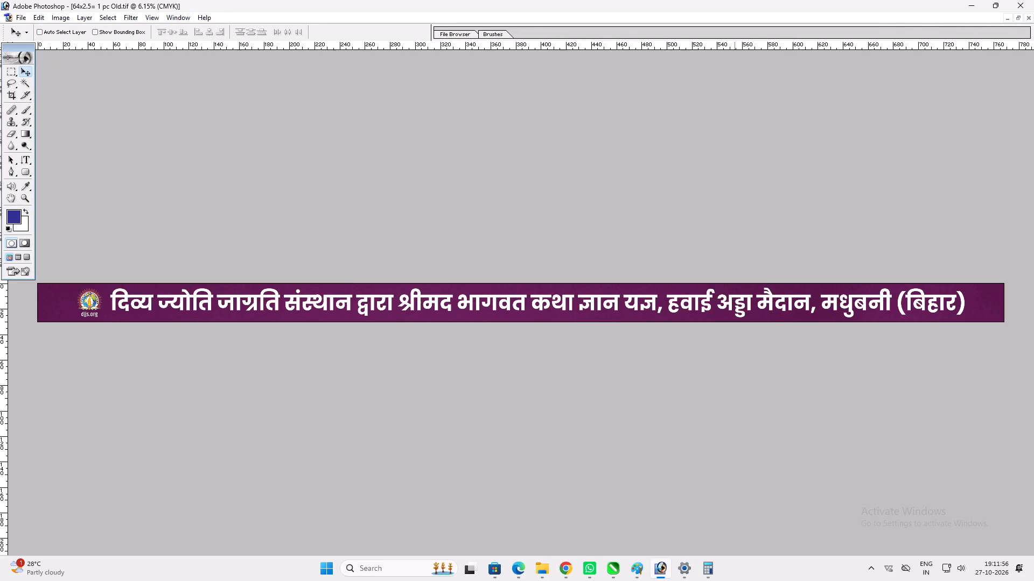
# Calculate 32 × 12 in Calculator.
pyautogui.click(712, 573)
pyautogui.press('Return')
pyautogui.write('030')
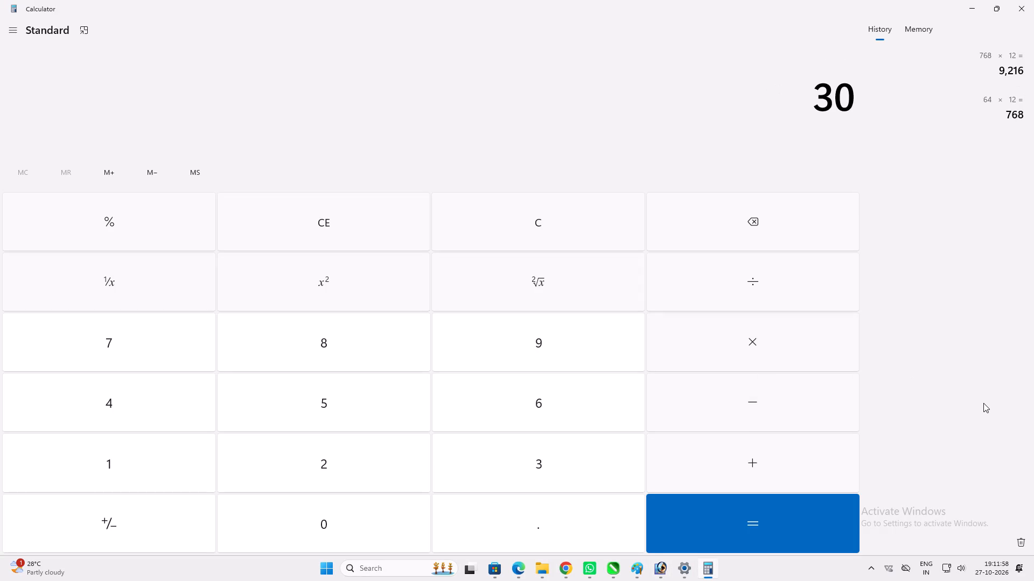
pyautogui.press('Return')
pyautogui.write('032*12')
pyautogui.press('Return')
# Return to Photoshop and add a vertical guide at position 382 on the long purple banner.
pyautogui.click(659, 569)
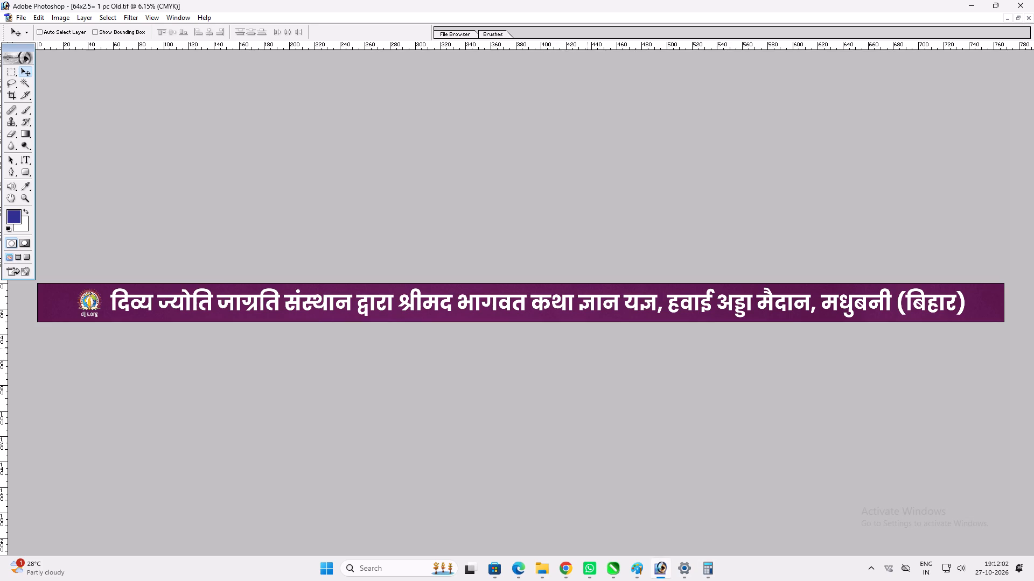
pyautogui.hotkey('alt', 'v')
pyautogui.hotkey('alt', 'e')
pyautogui.press('3')
pyautogui.press('8')
pyautogui.press('2')
pyautogui.press('Return')
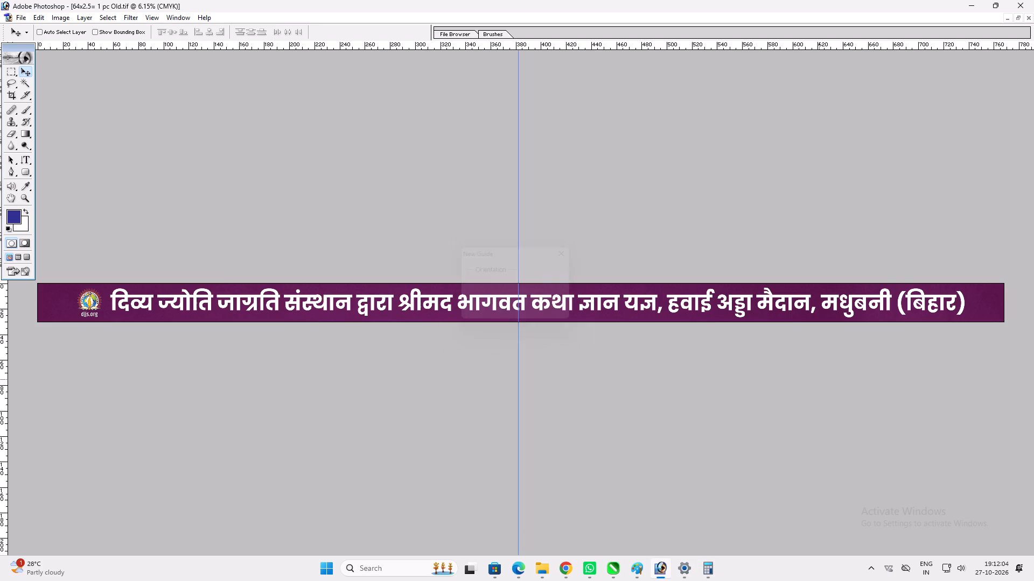
# Crop the purple banner to its left half, ending slightly past the guide.
pyautogui.scroll(1, 640, 385)
pyautogui.press('c')
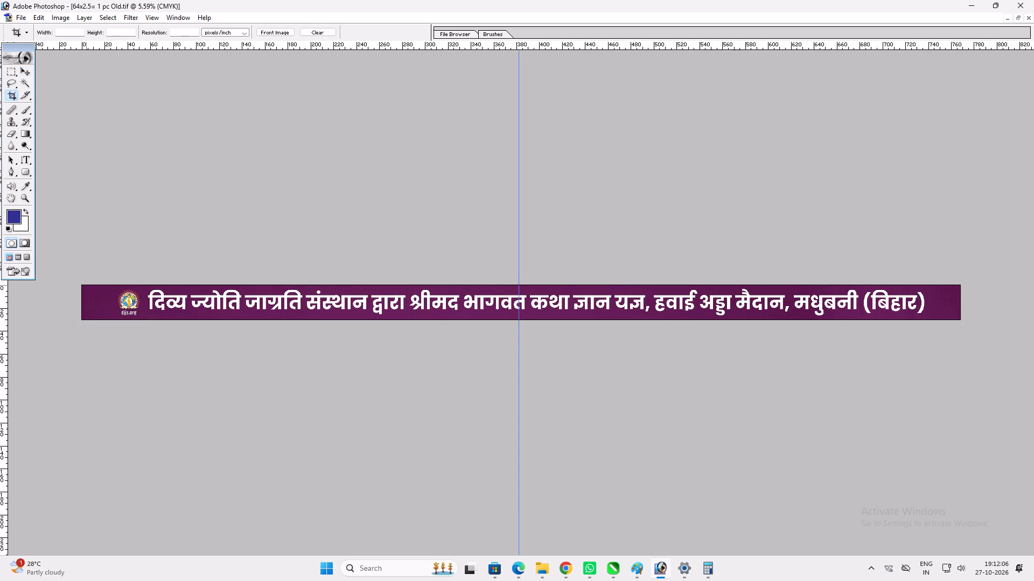
pyautogui.moveTo(84, 285); pyautogui.dragTo(528, 427)
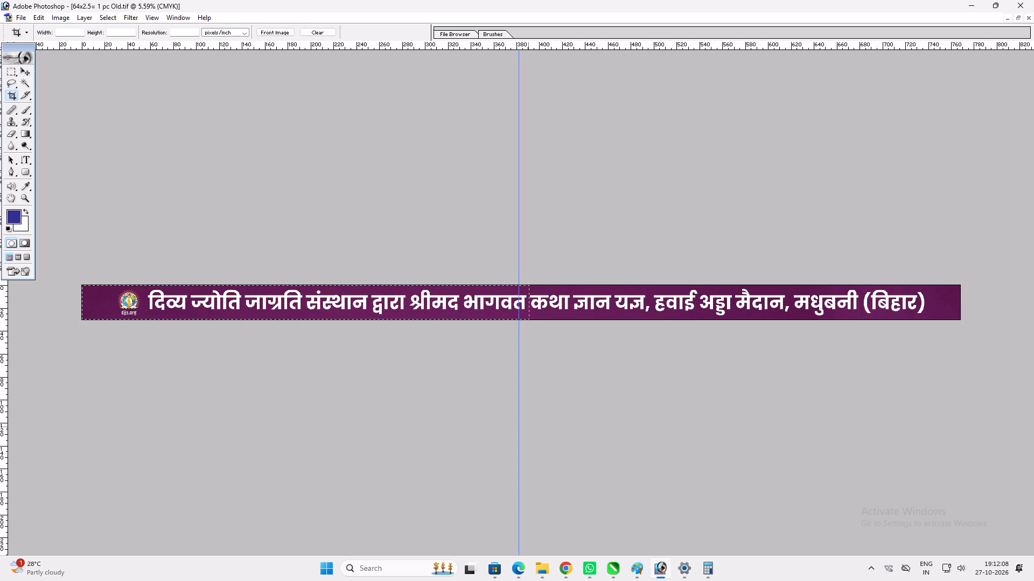
pyautogui.moveTo(528, 427); pyautogui.dragTo(526, 428)
pyautogui.press('Return')
# Save the cropped left half as a new TIFF file named ff.
pyautogui.hotkey('ctrl', 'shift', 's')
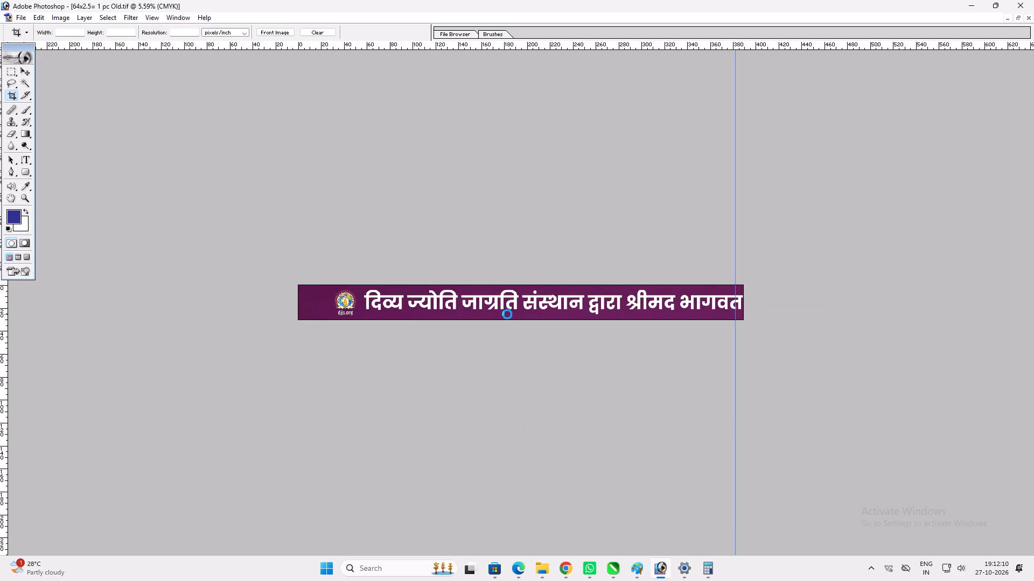
pyautogui.click(166, 408)
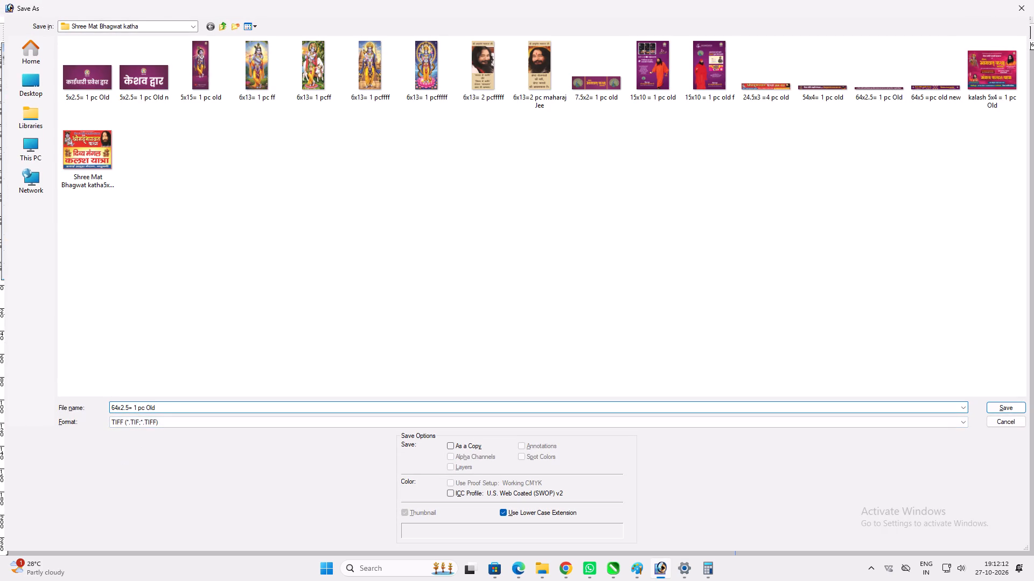
pyautogui.write('ff')
pyautogui.moveTo(166, 408); pyautogui.dragTo(152, 408)
pyautogui.moveTo(152, 408); pyautogui.dragTo(0, 428)
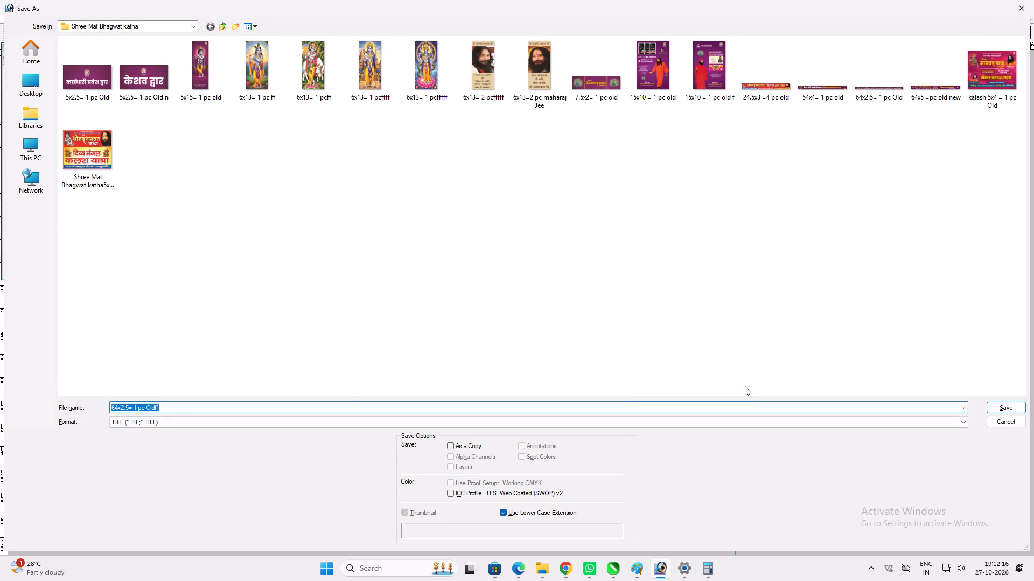
pyautogui.write('ff')
pyautogui.press('Return')
pyautogui.press('Return')
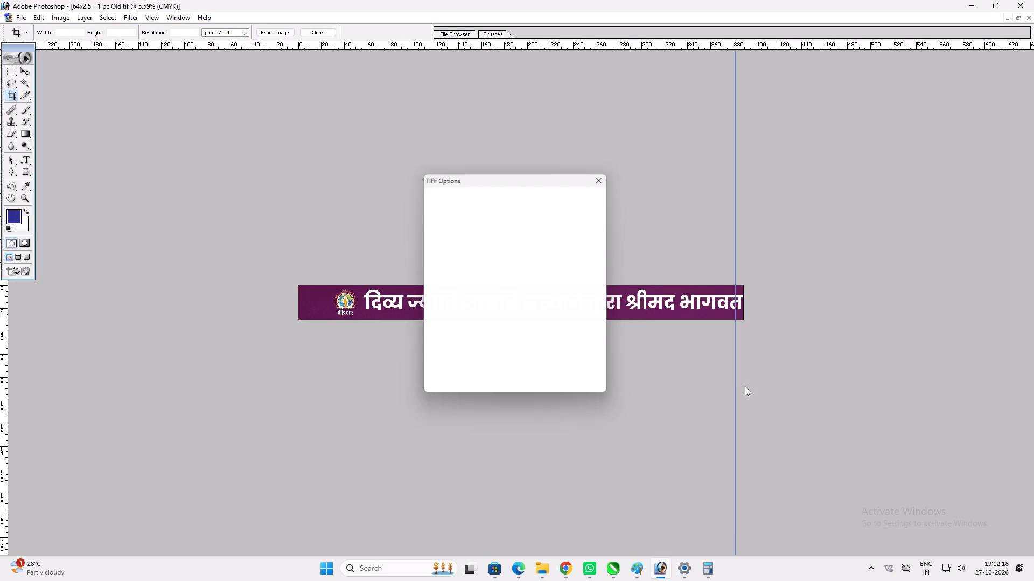
pyautogui.press('Return')
# Undo the crop and crop the banner to its right half instead, starting slightly before the guide.
pyautogui.hotkey('ctrl', 'z')
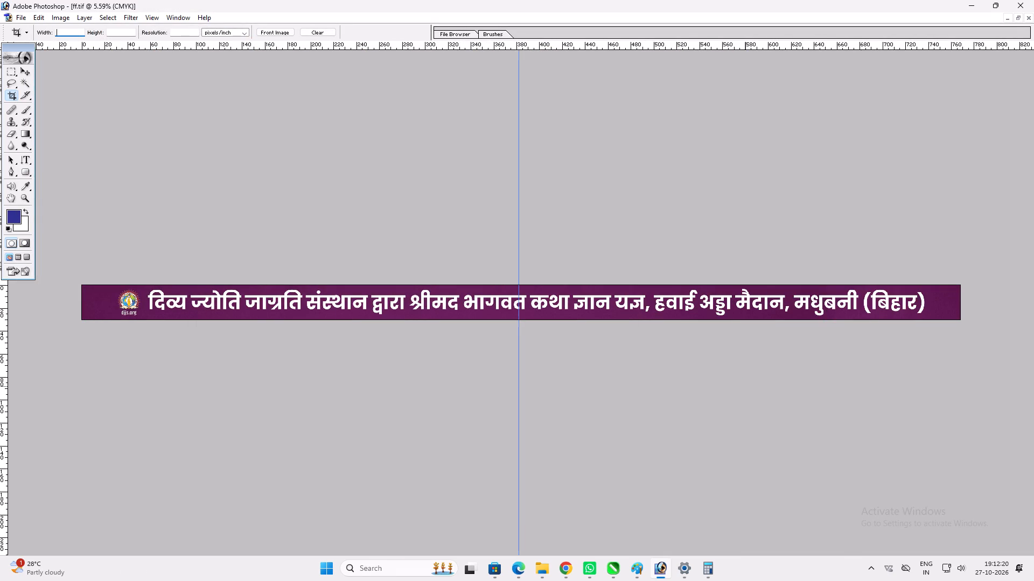
pyautogui.moveTo(963, 320); pyautogui.dragTo(515, 252)
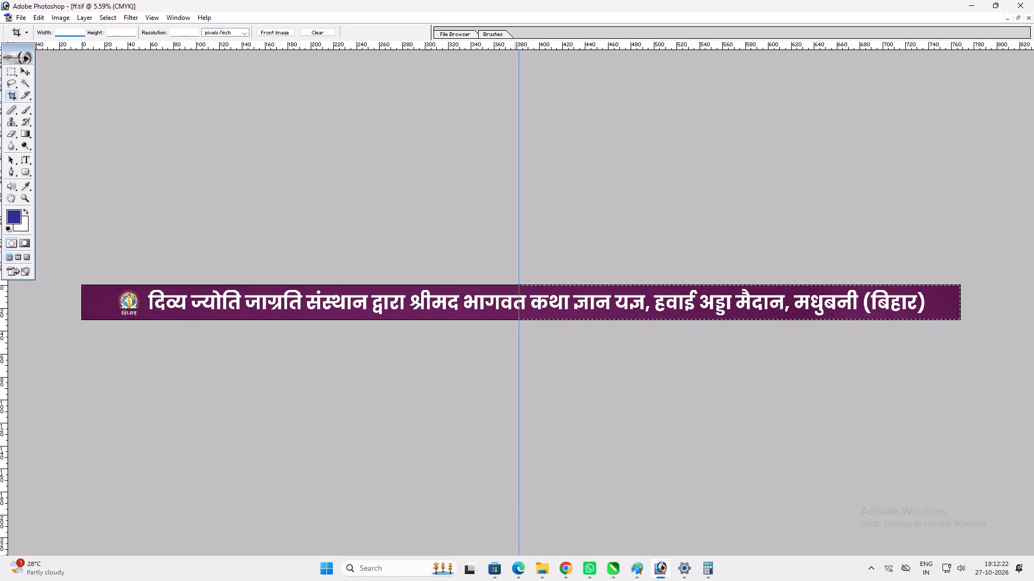
pyautogui.moveTo(515, 252); pyautogui.dragTo(514, 253)
pyautogui.press('Return')
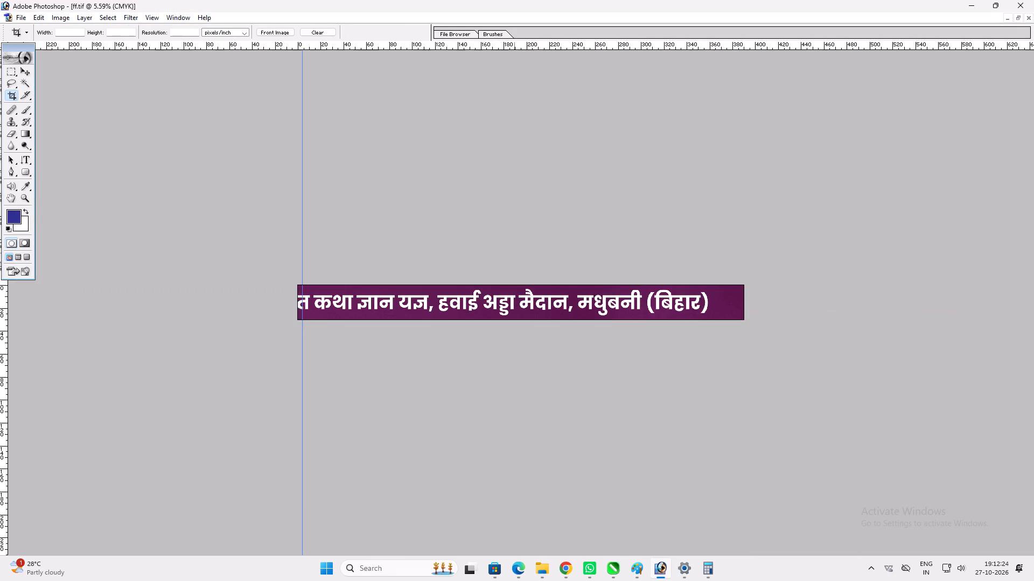
# Save the cropped right half as a TIFF file named ffff and close the document.
pyautogui.hotkey('ctrl', 'shift', 's')
pyautogui.click(157, 407)
pyautogui.write('ff')
pyautogui.press('Return')
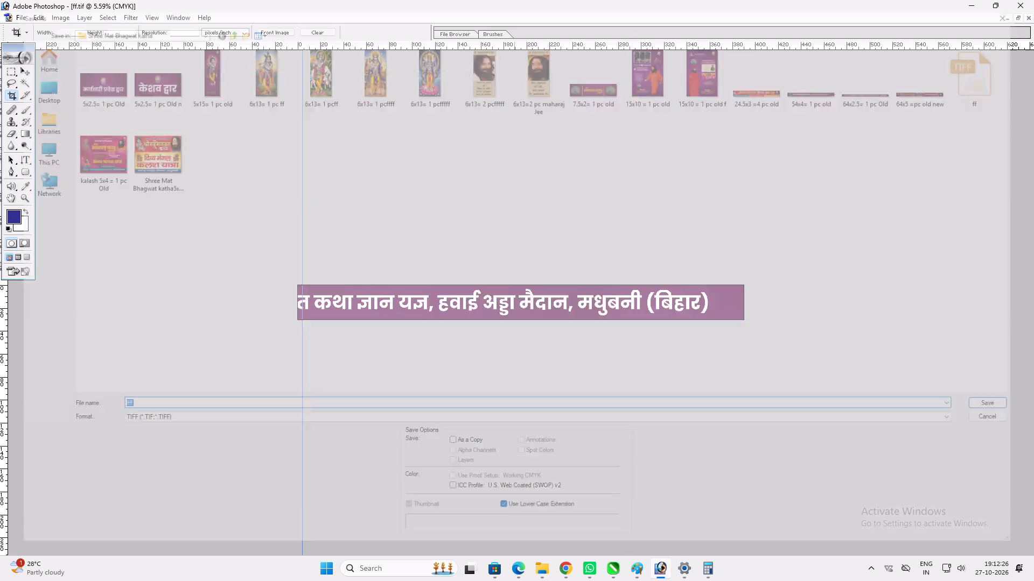
pyautogui.press('Return')
pyautogui.press('Return')
pyautogui.hotkey('ctrl', 'w')
# Open "kalash 5x4 = 1 pc Old", convert it to CMYK color mode, save it and close it.
pyautogui.hotkey('ctrl', 'o')
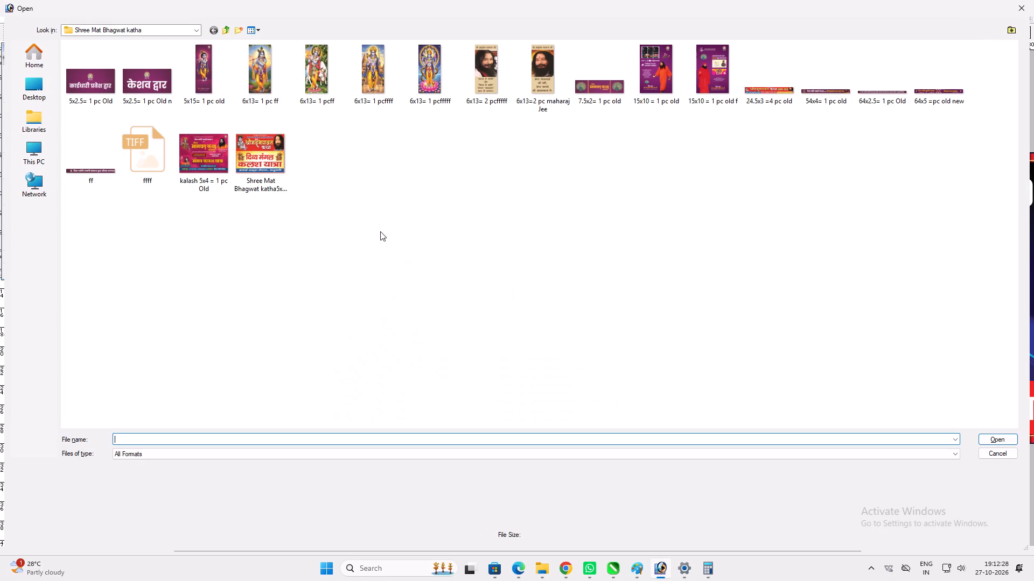
pyautogui.click(210, 169)
pyautogui.press('Return')
pyautogui.press('space')
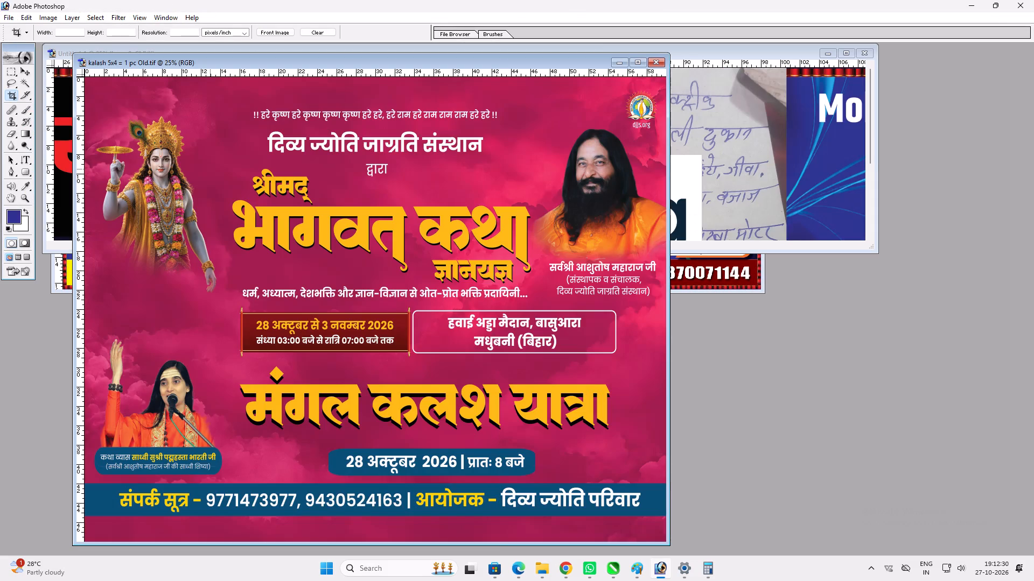
pyautogui.hotkey('alt', 'i')
pyautogui.hotkey('alt', 'm')
pyautogui.hotkey('alt', 'c')
pyautogui.hotkey('ctrl', 's')
pyautogui.hotkey('ctrl', 'w')
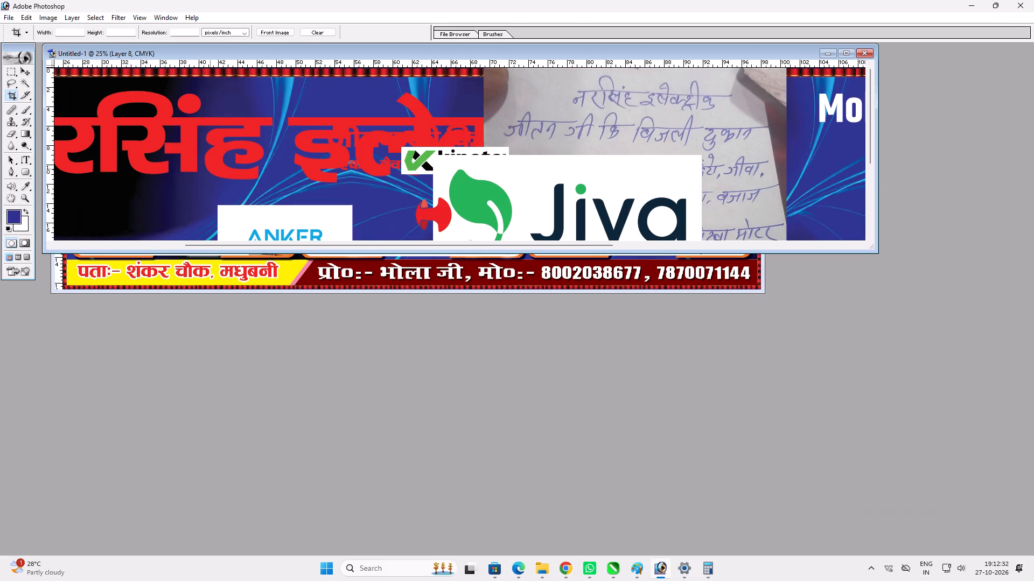
# Copy the "kalash 5x4 = 1 pc Old" file from the Shree Mat Bhagwat katha folder.
pyautogui.hotkey('ctrl', 'o')
pyautogui.click(212, 150)
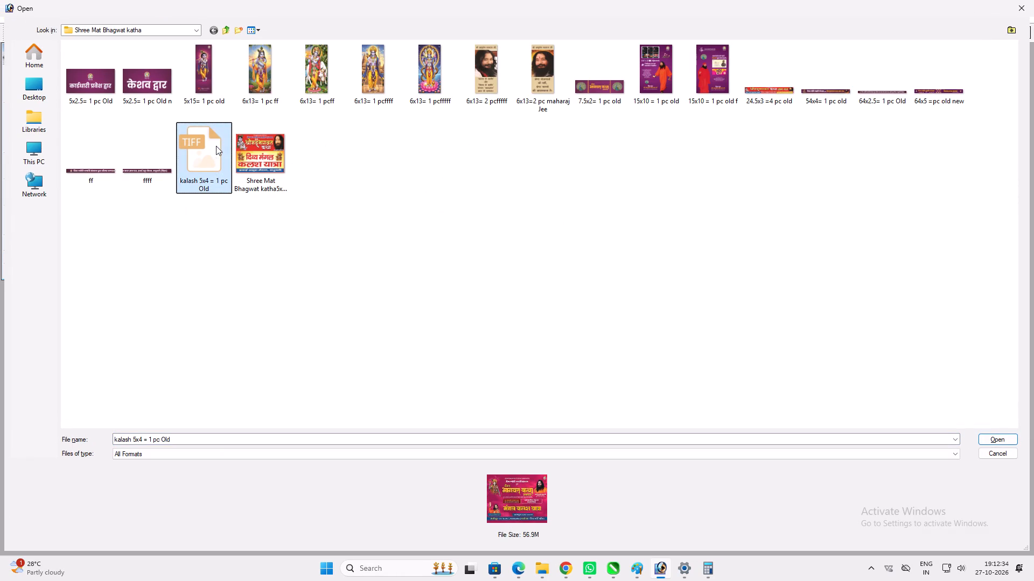
pyautogui.hotkey('ctrl', 'x')
pyautogui.hotkey('ctrl', 'x')
pyautogui.hotkey('ctrl', 'x')
pyautogui.hotkey('ctrl', 'c')
pyautogui.hotkey('ctrl', 'c')
pyautogui.hotkey('ctrl', 'c')
pyautogui.hotkey('ctrl', 'c')
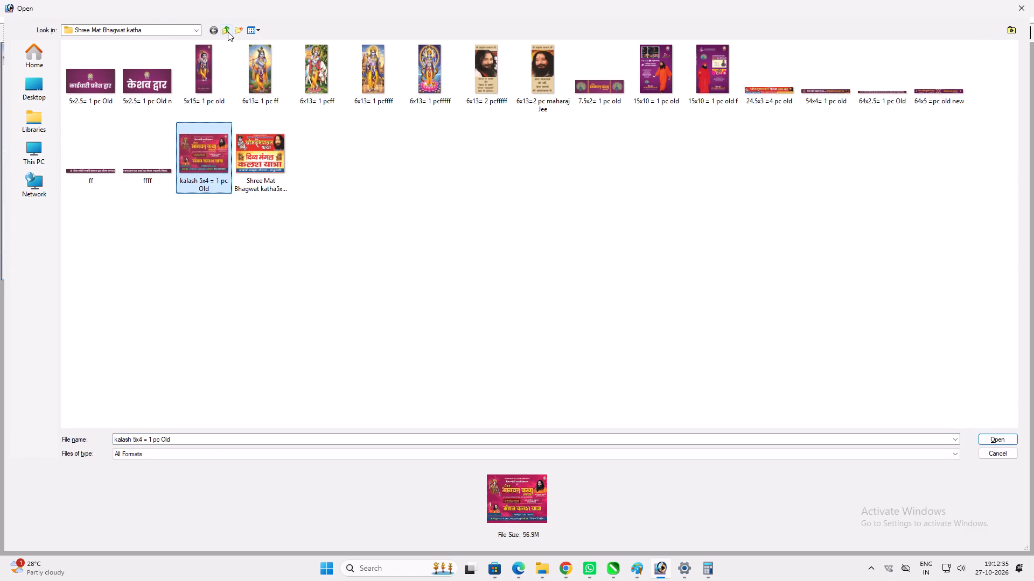
# Paste the copied kalash banner file into the FINAL PRINT folder and close the file browser.
pyautogui.keyDown('ctrl'); pyautogui.click(228, 32); pyautogui.keyUp('ctrl')
pyautogui.click(227, 29)
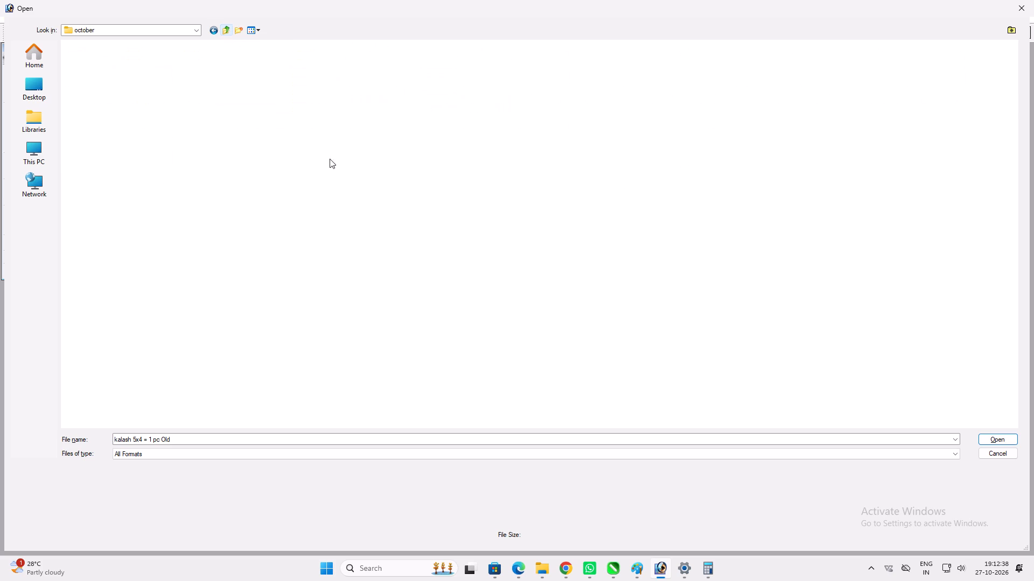
pyautogui.click(415, 215)
pyautogui.doubleClick(667, 141)
pyautogui.click(669, 161)
pyautogui.hotkey('ctrl', 'v')
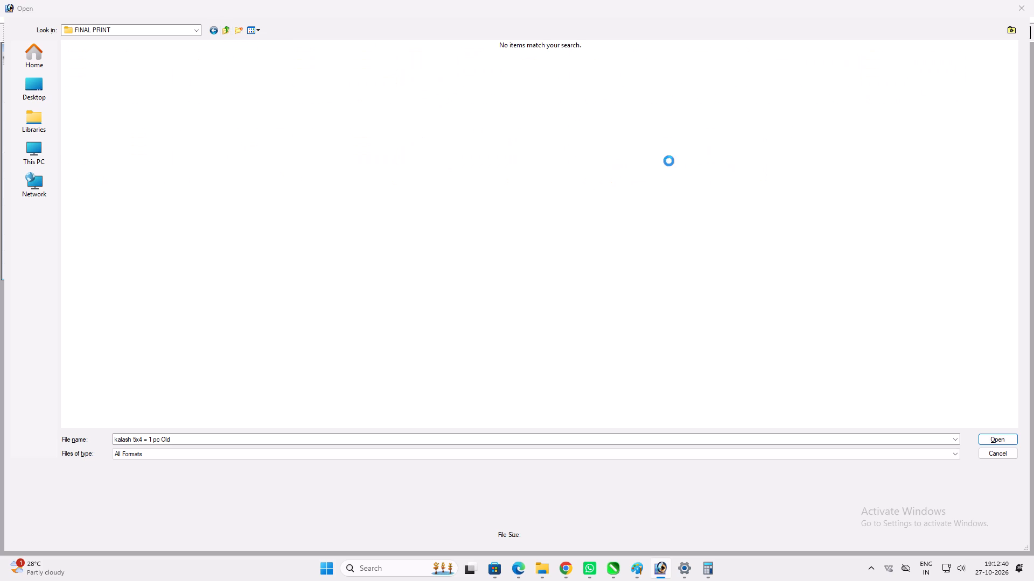
pyautogui.click(1025, 9)
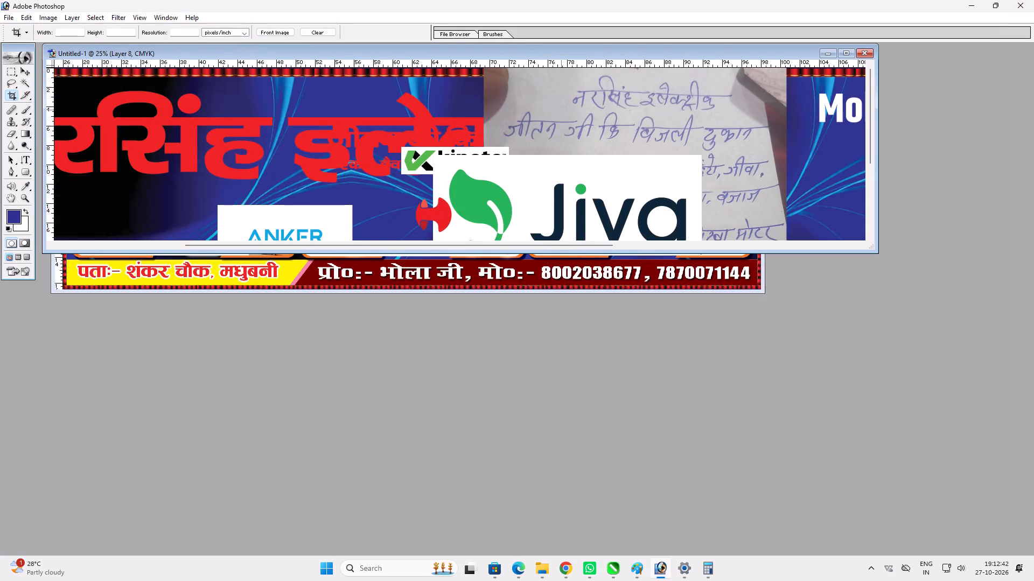
# Open the two banner halves ff and ffff from the Shree Mat Bhagwat katha folder.
pyautogui.click(536, 275)
pyautogui.doubleClick(859, 362)
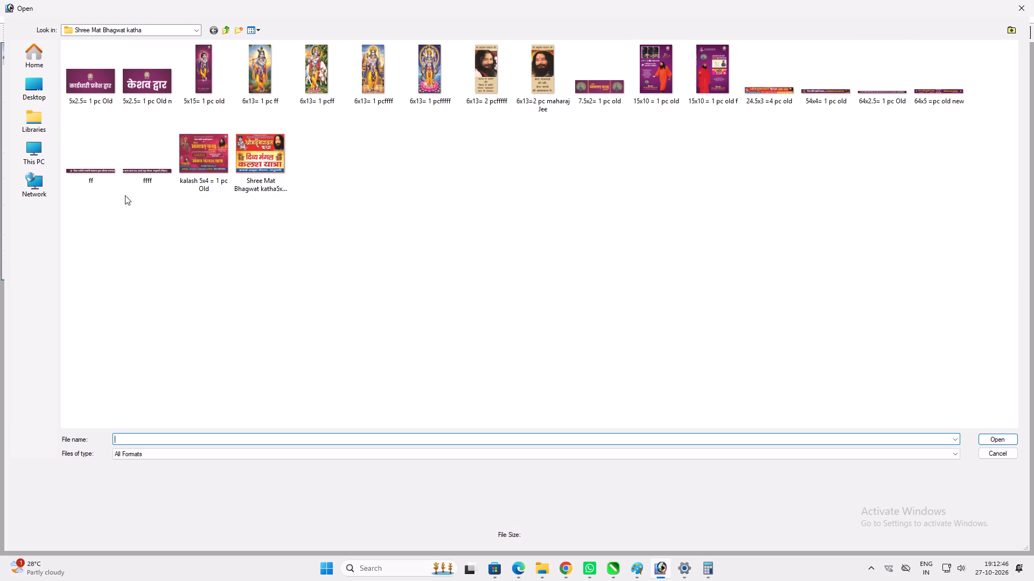
pyautogui.moveTo(145, 208); pyautogui.dragTo(82, 168)
pyautogui.press('Return')
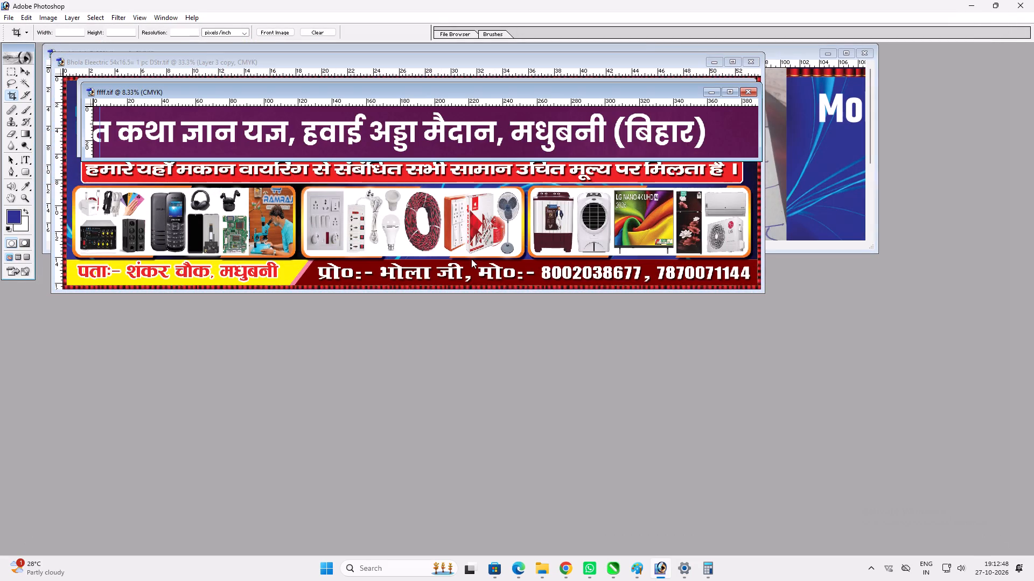
# Create a new white CMYK document 384 inches wide and 60 inches high at 72 pixels/inch.
pyautogui.hotkey('ctrl', 'n')
pyautogui.press('Tab')
pyautogui.press('Tab')
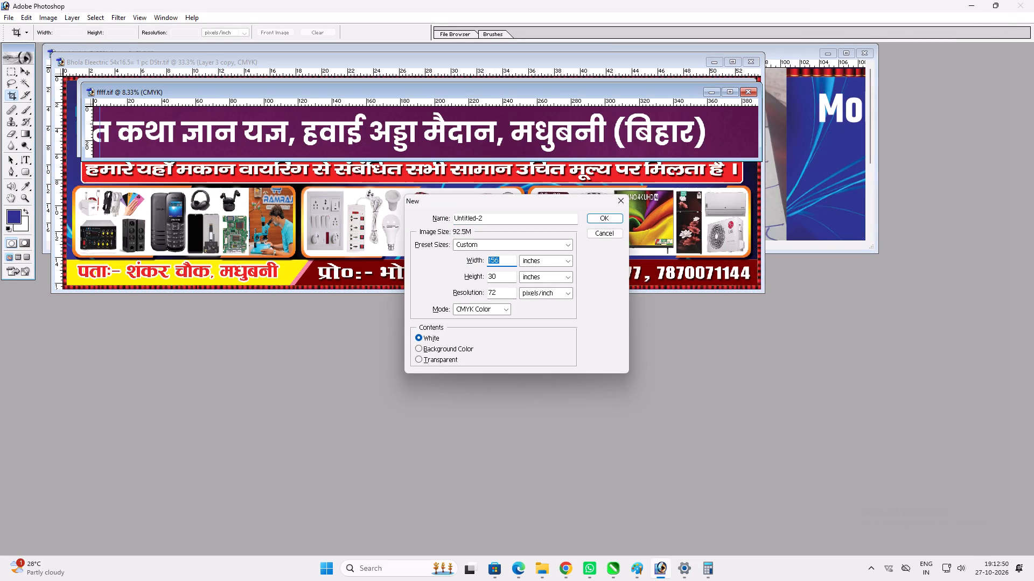
pyautogui.write('384')
pyautogui.press('Tab')
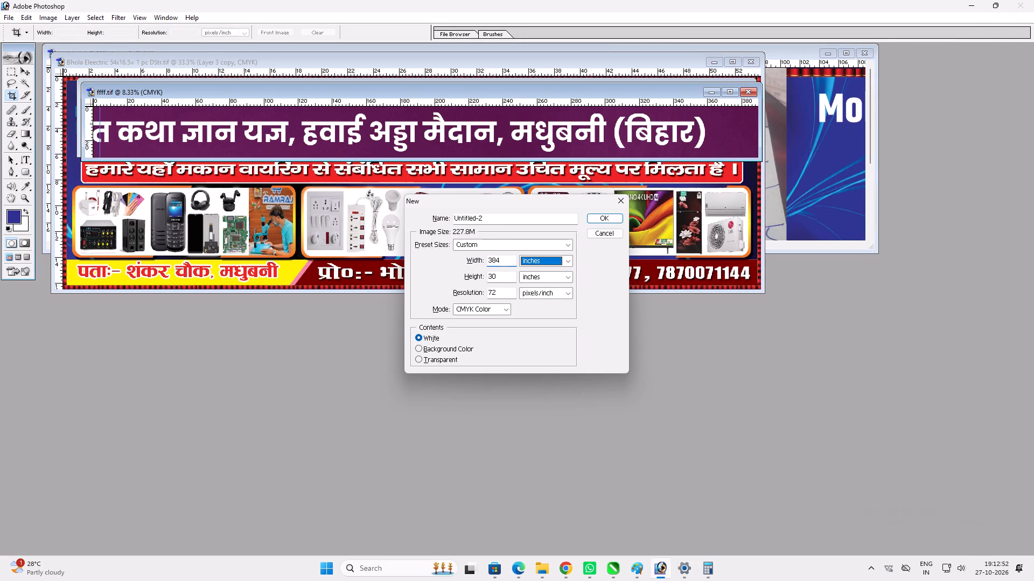
pyautogui.press('Tab')
pyautogui.write('60')
pyautogui.press('Tab')
pyautogui.press('Tab')
pyautogui.press('Return')
# Set the new document's height to 61 inches in its image size.
pyautogui.press('v')
pyautogui.press('v')
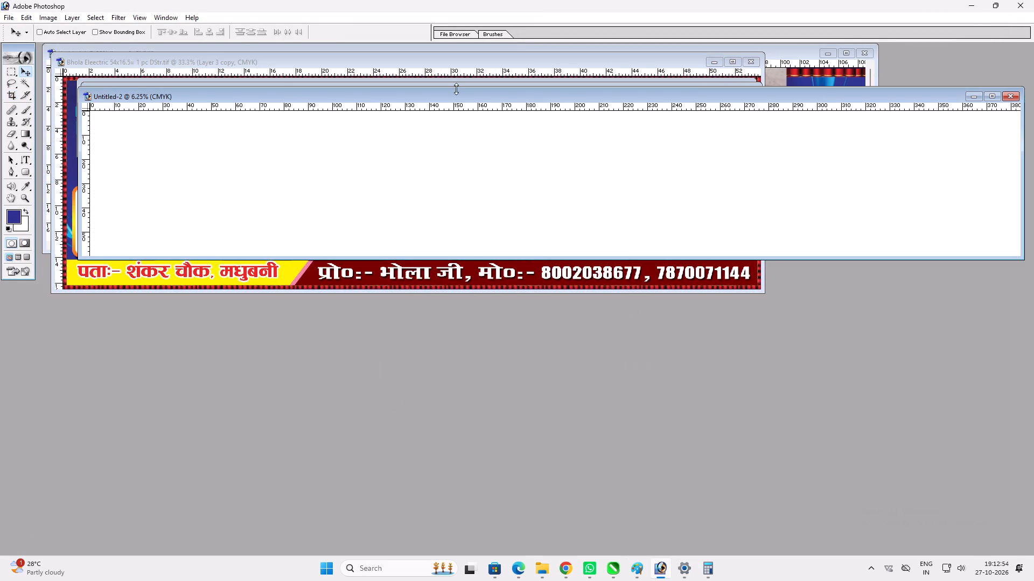
pyautogui.click(451, 103)
pyautogui.moveTo(439, 98); pyautogui.dragTo(436, 221)
pyautogui.hotkey('alt', 'i')
pyautogui.hotkey('alt', 'i')
pyautogui.press('Tab')
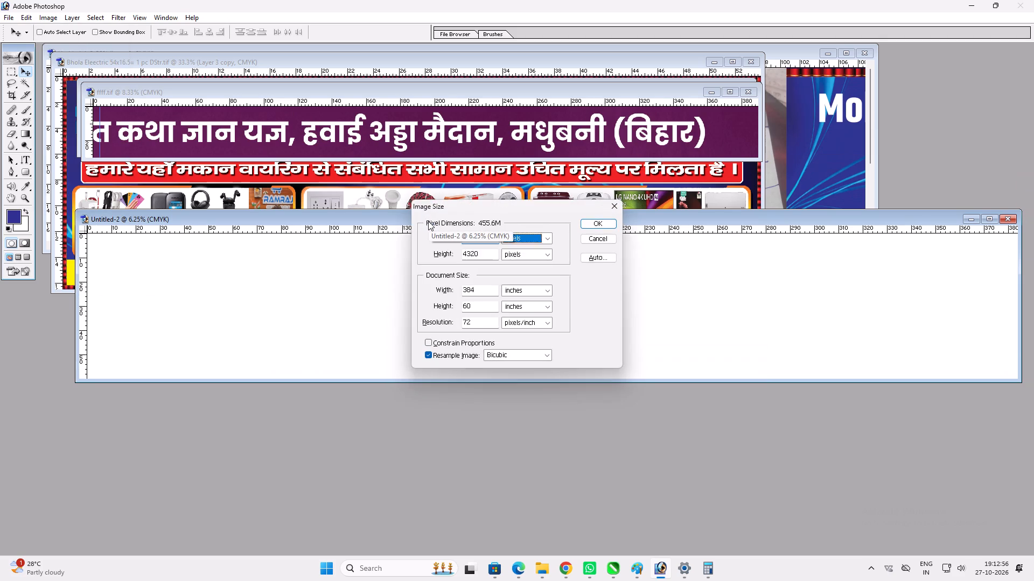
pyautogui.press('Tab')
pyautogui.press('Tab')
pyautogui.press('Tab')
pyautogui.press('Tab')
pyautogui.press('Tab')
pyautogui.write('61')
pyautogui.press('Return')
pyautogui.press('v')
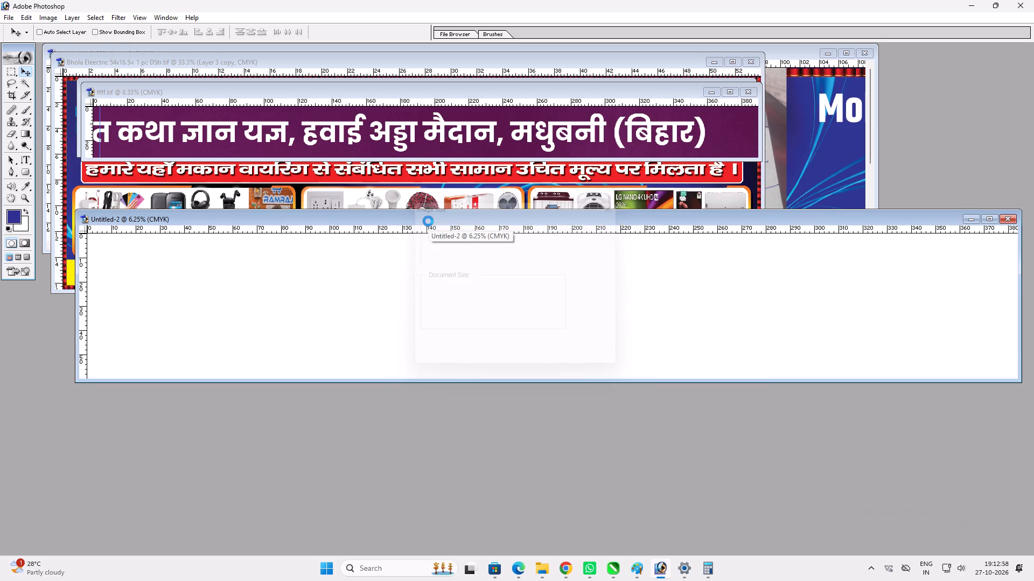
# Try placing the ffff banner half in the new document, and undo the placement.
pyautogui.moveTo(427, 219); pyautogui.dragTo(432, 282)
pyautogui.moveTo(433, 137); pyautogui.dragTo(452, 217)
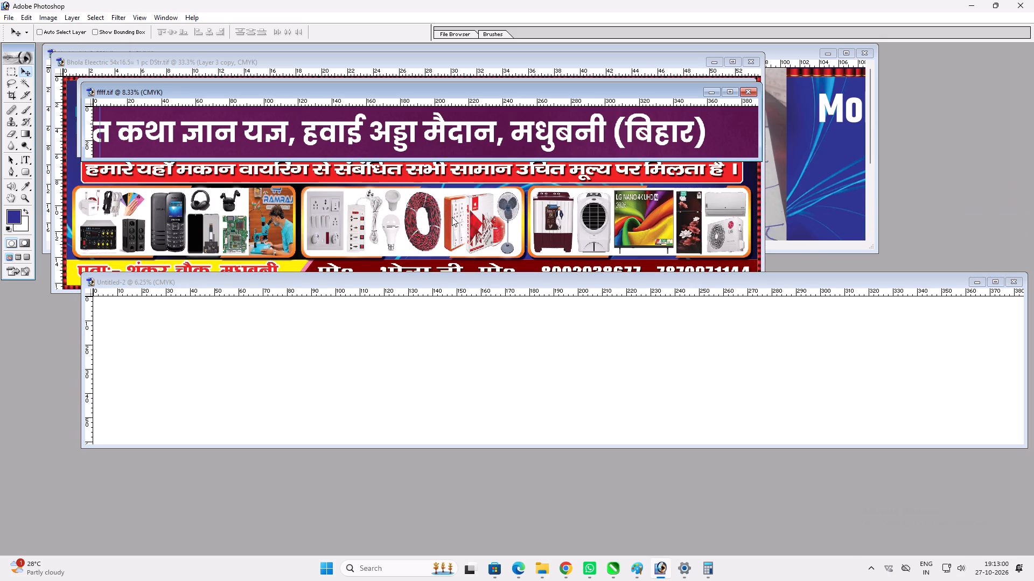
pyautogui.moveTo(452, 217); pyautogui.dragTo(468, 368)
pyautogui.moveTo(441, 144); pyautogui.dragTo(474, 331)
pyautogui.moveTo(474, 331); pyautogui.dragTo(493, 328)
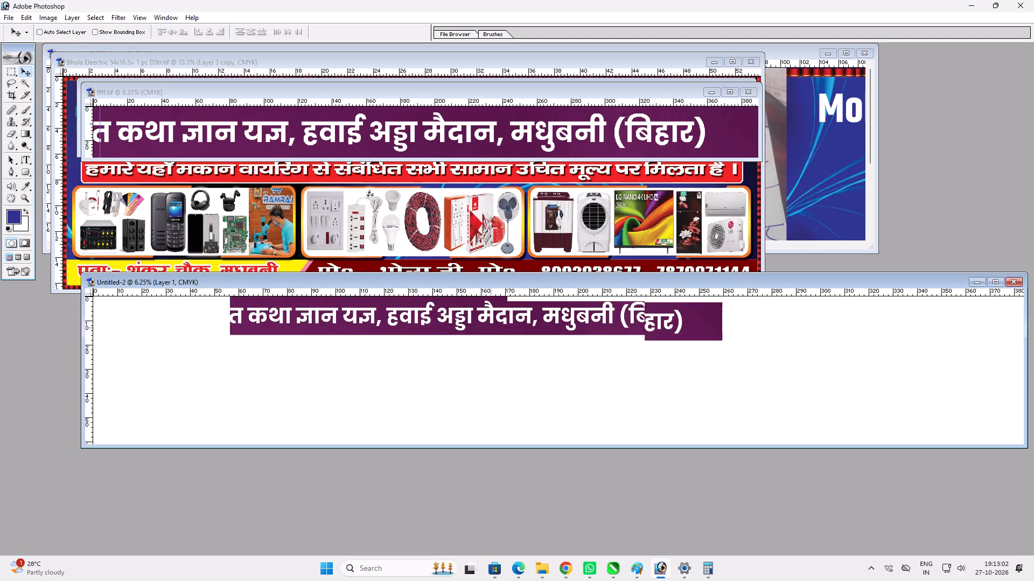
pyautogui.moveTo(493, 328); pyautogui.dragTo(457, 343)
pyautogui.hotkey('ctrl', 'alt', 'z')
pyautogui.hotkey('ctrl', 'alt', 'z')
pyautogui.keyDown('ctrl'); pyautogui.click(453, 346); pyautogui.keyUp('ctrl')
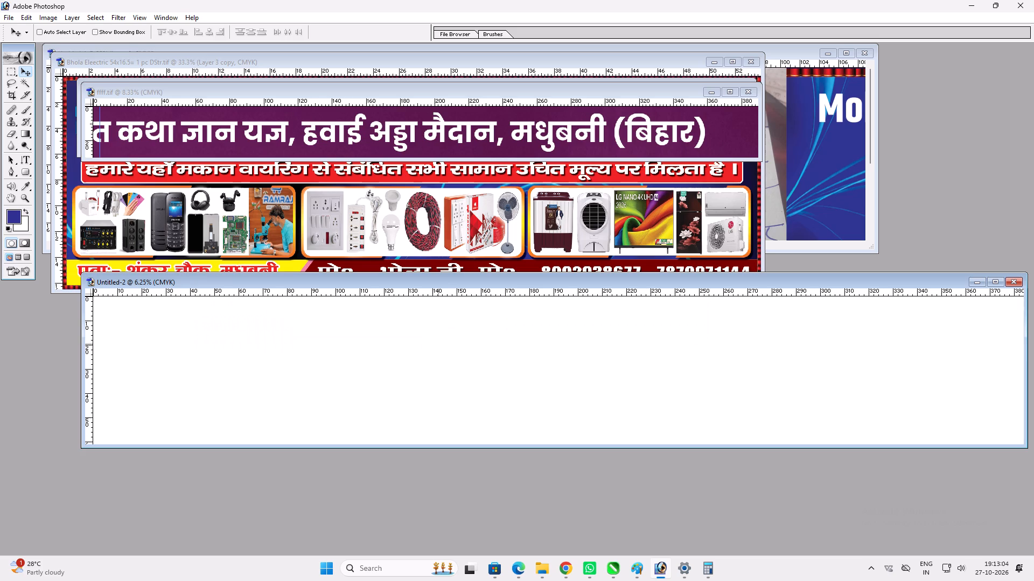
# Set the blank document's resolution to 38 pixels/inch.
pyautogui.hotkey('alt', 'i')
pyautogui.hotkey('alt', 'i')
pyautogui.press('Tab')
pyautogui.press('Tab')
pyautogui.press('Tab')
pyautogui.press('Tab')
pyautogui.press('Tab')
pyautogui.press('Tab')
pyautogui.press('Tab')
pyautogui.press('Tab')
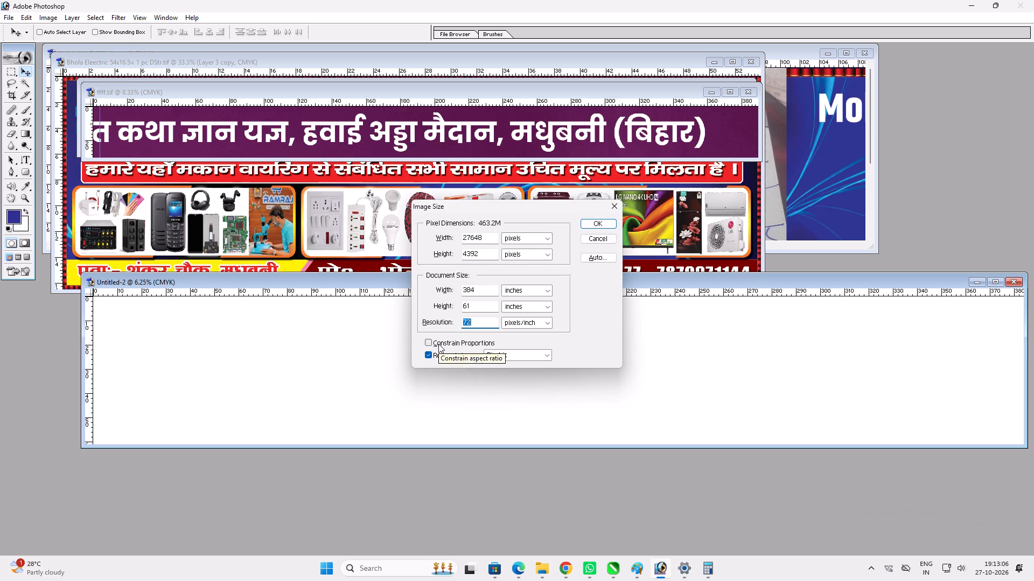
pyautogui.write('38')
pyautogui.press('Return')
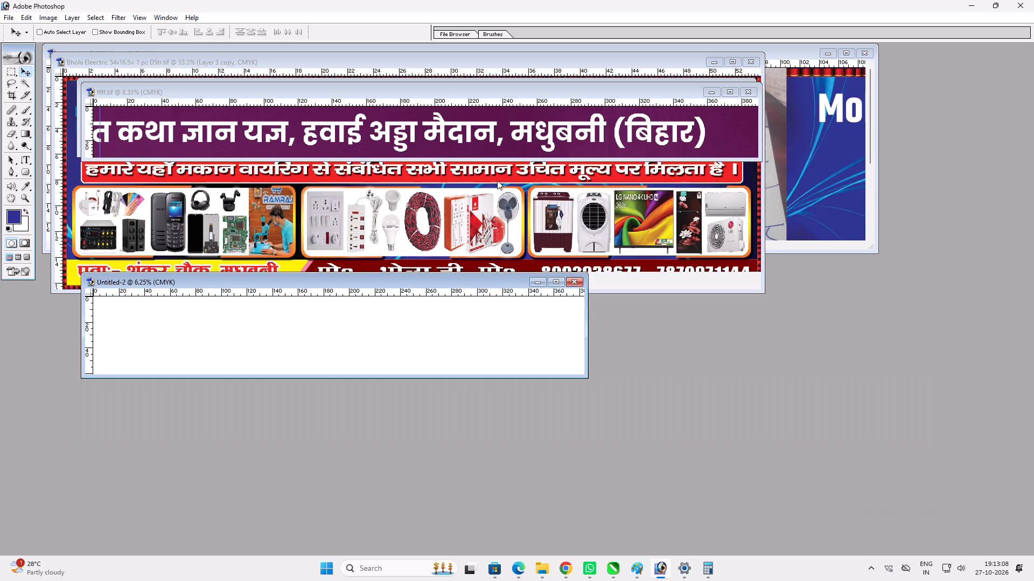
# Copy the ffff banner half into the upper part of the new document and close the ffff file.
pyautogui.moveTo(479, 137); pyautogui.dragTo(456, 339)
pyautogui.moveTo(469, 139); pyautogui.dragTo(442, 324)
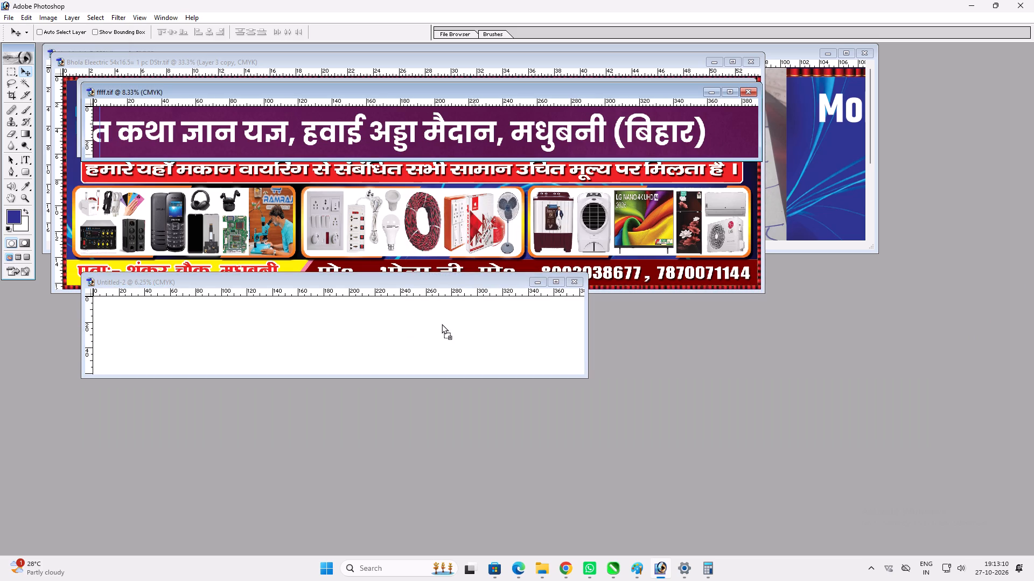
pyautogui.moveTo(442, 324); pyautogui.dragTo(438, 325)
pyautogui.moveTo(438, 328); pyautogui.dragTo(387, 328)
pyautogui.click(466, 134)
pyautogui.hotkey('ctrl', 'w')
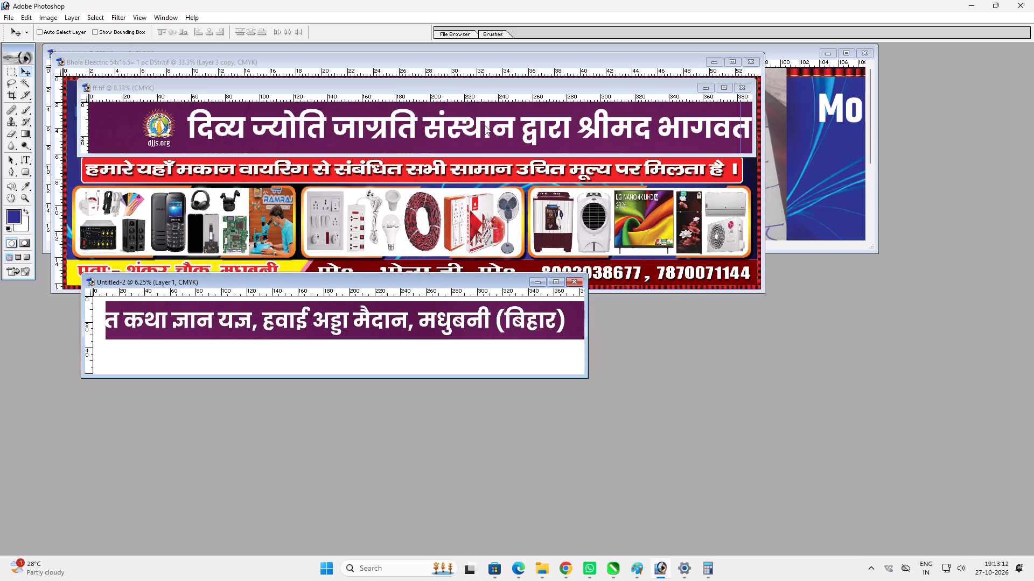
# Add the ff banner half below the first one and align both strips to the canvas edges with a thin gap between them.
pyautogui.moveTo(485, 125); pyautogui.dragTo(418, 376)
pyautogui.moveTo(453, 134); pyautogui.dragTo(429, 346)
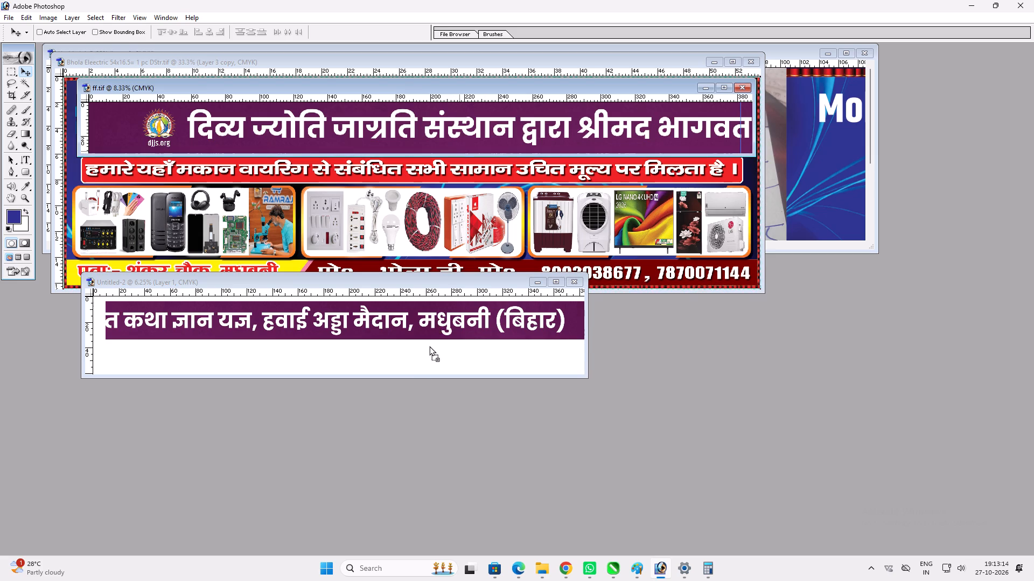
pyautogui.moveTo(429, 346); pyautogui.dragTo(429, 347)
pyautogui.doubleClick(464, 277)
pyautogui.press('v')
pyautogui.moveTo(555, 314); pyautogui.dragTo(500, 327)
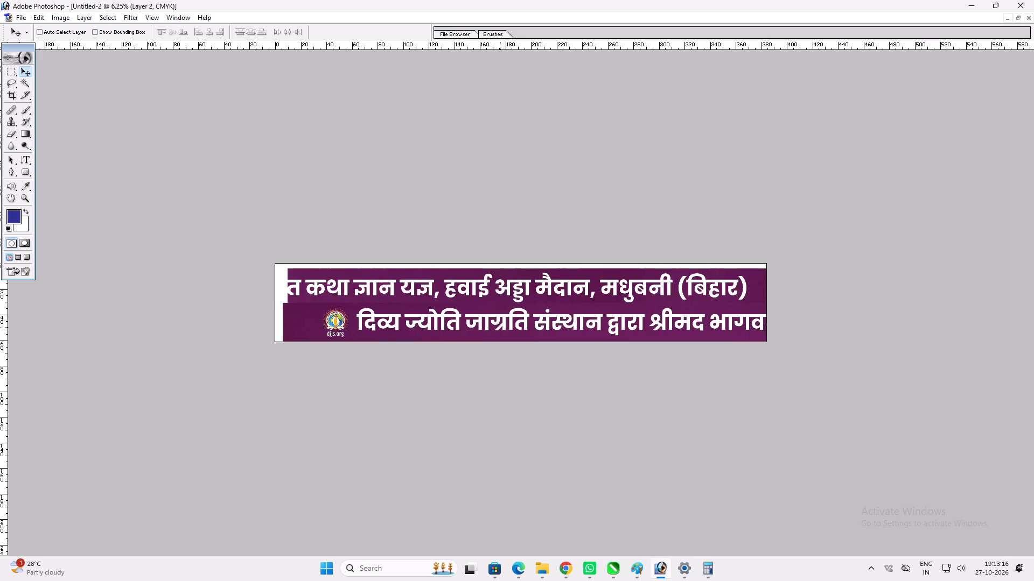
pyautogui.moveTo(500, 327); pyautogui.dragTo(493, 329)
pyautogui.keyDown('ctrl'); pyautogui.click(563, 285); pyautogui.keyUp('ctrl')
pyautogui.moveTo(563, 285); pyautogui.dragTo(552, 282)
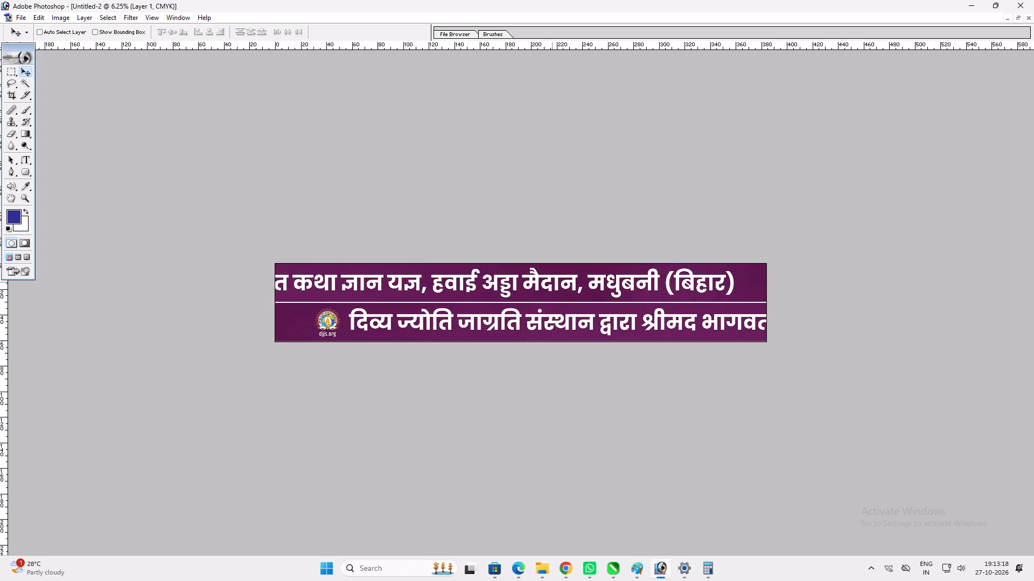
pyautogui.moveTo(552, 282); pyautogui.dragTo(555, 281)
# Widen the canvas to 390 inches, anchored at the middle left.
pyautogui.hotkey('alt', 'i')
pyautogui.hotkey('alt', 's')
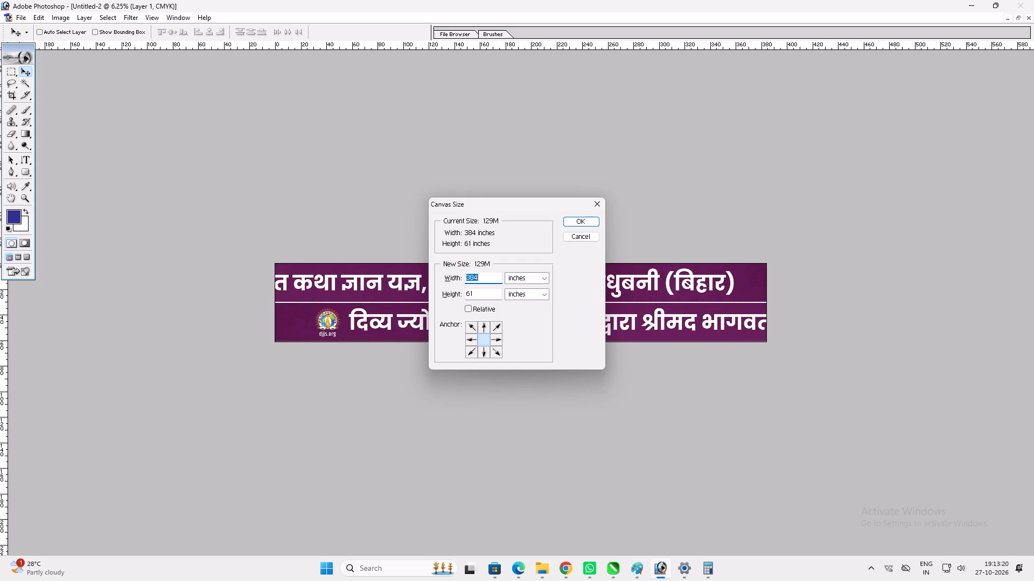
pyautogui.click(471, 337)
pyautogui.moveTo(487, 280); pyautogui.dragTo(456, 286)
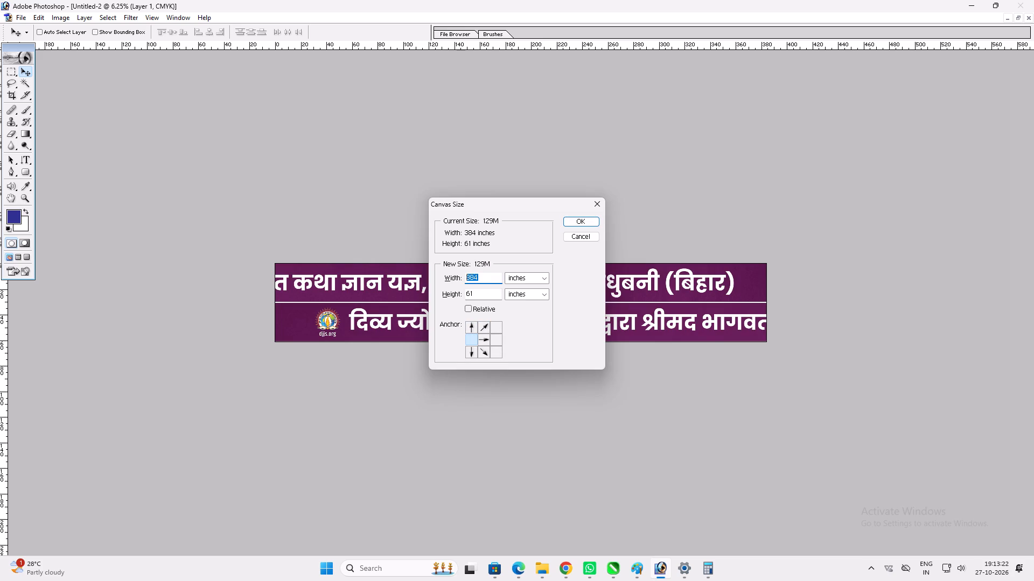
pyautogui.moveTo(456, 286); pyautogui.dragTo(341, 292)
pyautogui.write('390')
pyautogui.press('Return')
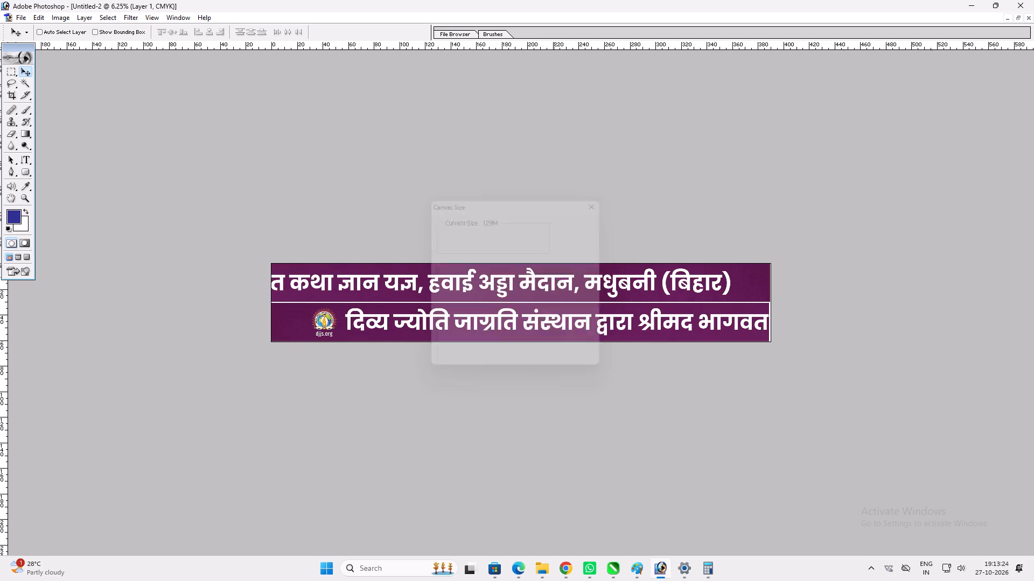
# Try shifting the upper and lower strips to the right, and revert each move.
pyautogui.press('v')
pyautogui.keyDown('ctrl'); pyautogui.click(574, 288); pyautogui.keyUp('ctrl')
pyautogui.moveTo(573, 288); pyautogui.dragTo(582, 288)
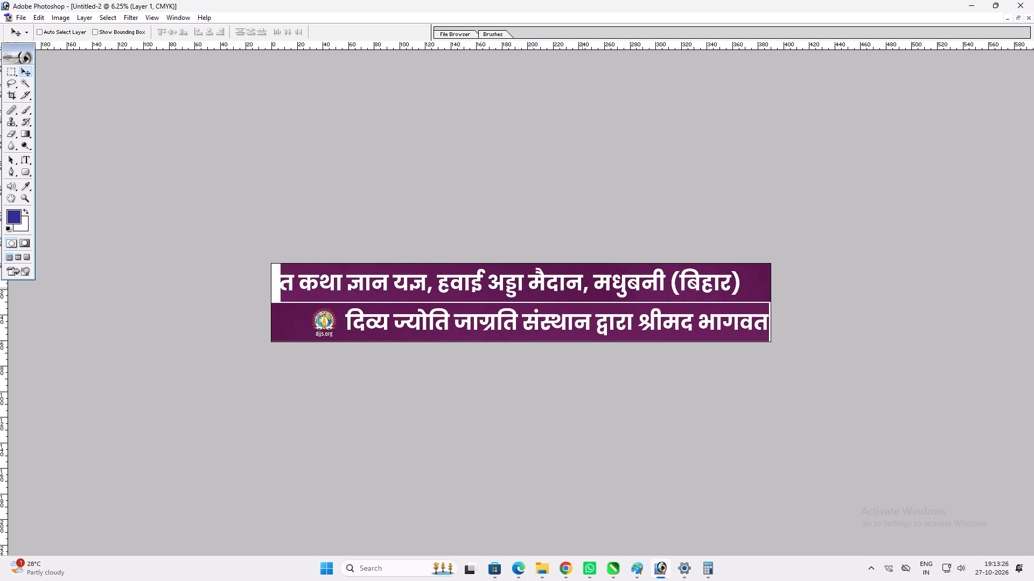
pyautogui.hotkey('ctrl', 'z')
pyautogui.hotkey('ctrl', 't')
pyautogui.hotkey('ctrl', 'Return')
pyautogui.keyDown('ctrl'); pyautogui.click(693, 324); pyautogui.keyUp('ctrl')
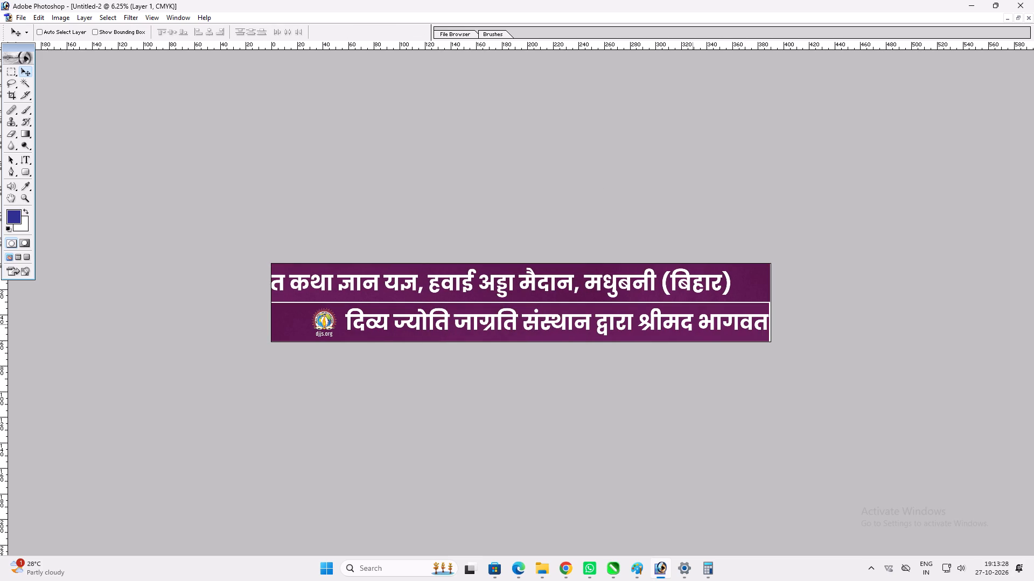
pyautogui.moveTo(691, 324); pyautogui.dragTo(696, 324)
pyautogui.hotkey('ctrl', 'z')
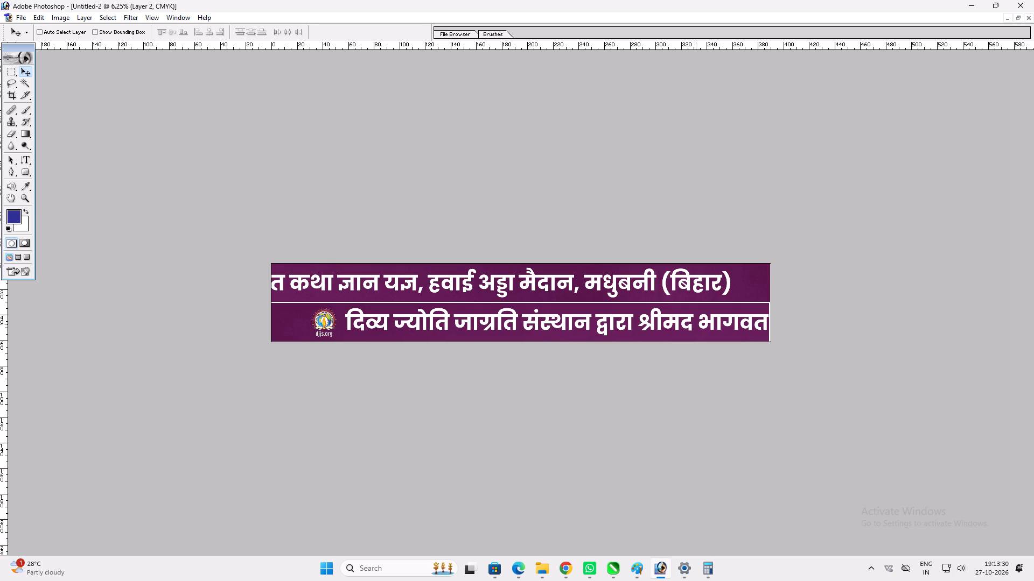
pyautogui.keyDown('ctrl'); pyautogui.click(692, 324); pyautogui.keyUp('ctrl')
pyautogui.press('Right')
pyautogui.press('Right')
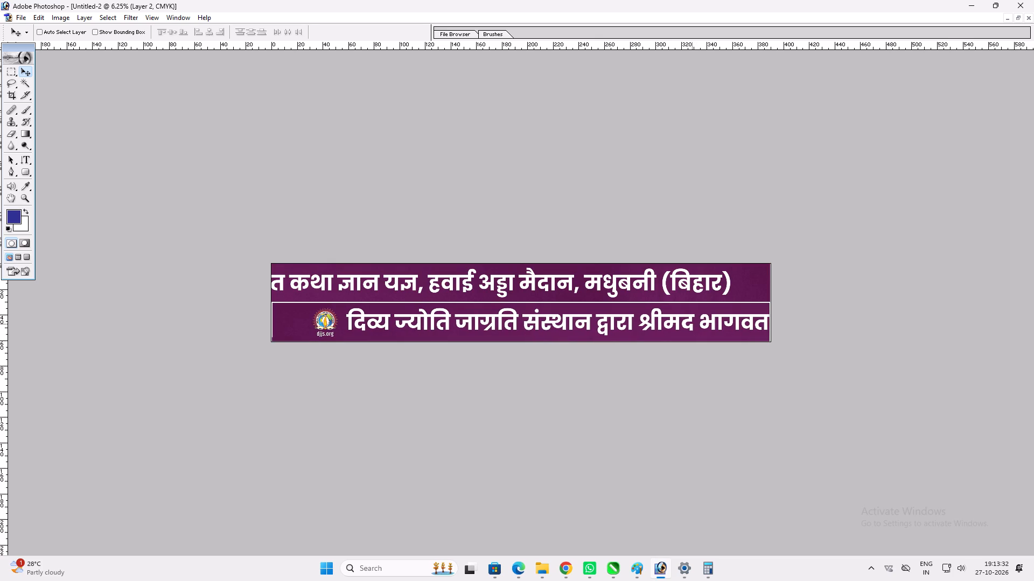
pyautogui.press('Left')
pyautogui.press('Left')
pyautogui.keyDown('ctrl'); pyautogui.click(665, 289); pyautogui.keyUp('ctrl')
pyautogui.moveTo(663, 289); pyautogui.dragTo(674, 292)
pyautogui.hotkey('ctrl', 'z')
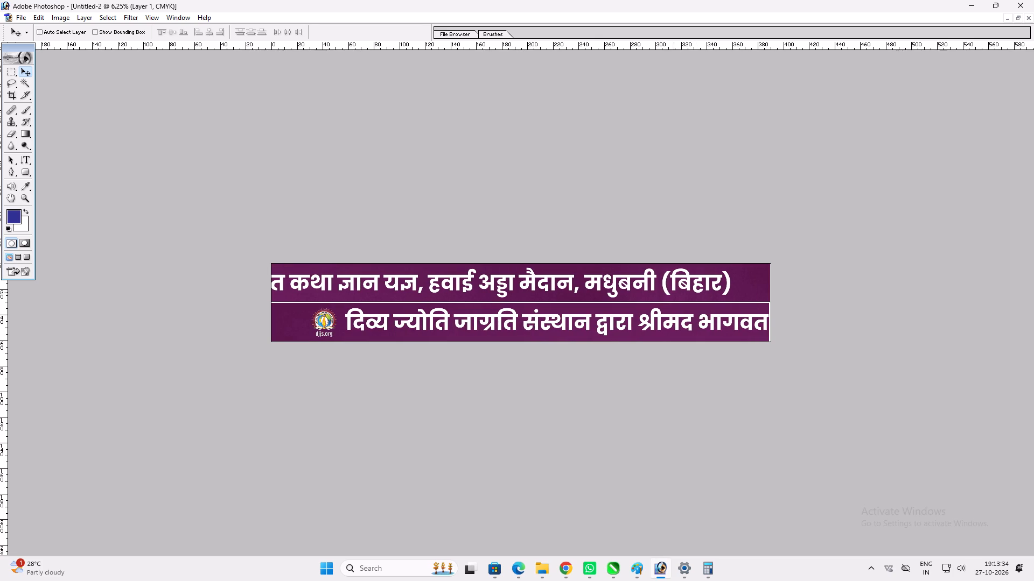
# Nudge the lower strip slightly to the right and down.
pyautogui.hotkey('ctrl', '0')
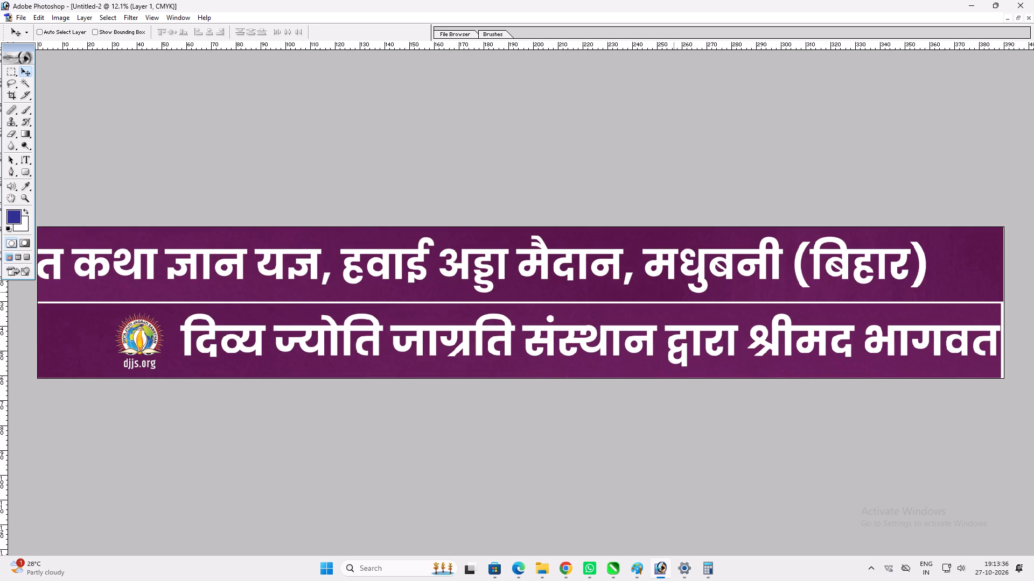
pyautogui.press('v')
pyautogui.keyDown('ctrl'); pyautogui.click(666, 321); pyautogui.keyUp('ctrl')
pyautogui.press('Right')
pyautogui.press('Down')
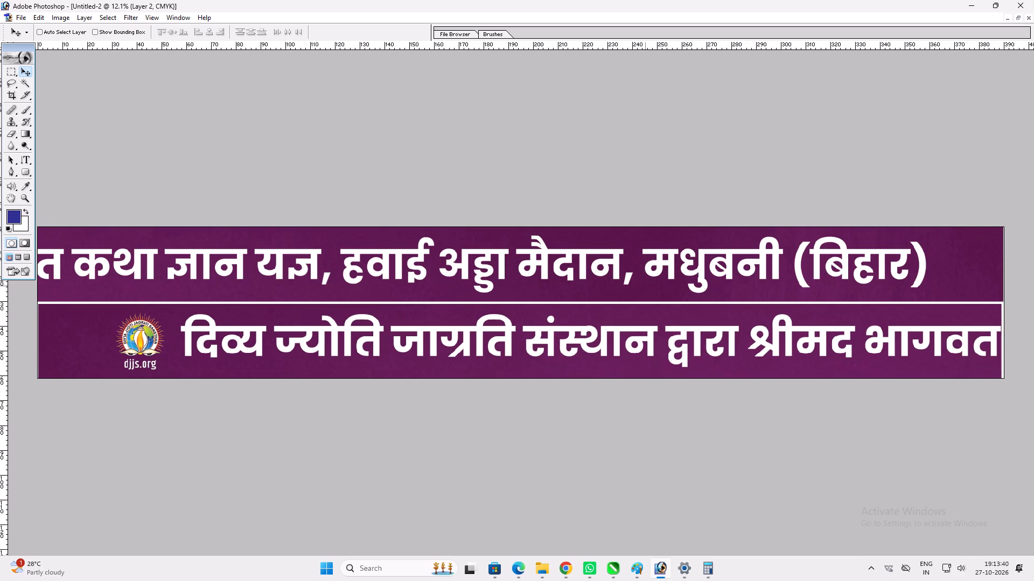
pyautogui.press('space')
pyautogui.press('space')
pyautogui.press('space')
pyautogui.rightClick(623, 286)
pyautogui.moveTo(630, 289); pyautogui.dragTo(635, 290)
pyautogui.press('v')
# Save the combined banner as a TIFF file named "Set 5 Feet old" and close it along with the ff source file.
pyautogui.hotkey('ctrl', 'shift', 's')
pyautogui.hotkey('ctrl', 'shift', 's')
pyautogui.write('Set 5 Feet old')
pyautogui.press('space')
pyautogui.press('Return')
pyautogui.press('Return')
pyautogui.press('Return')
pyautogui.press('Return')
pyautogui.press('Return')
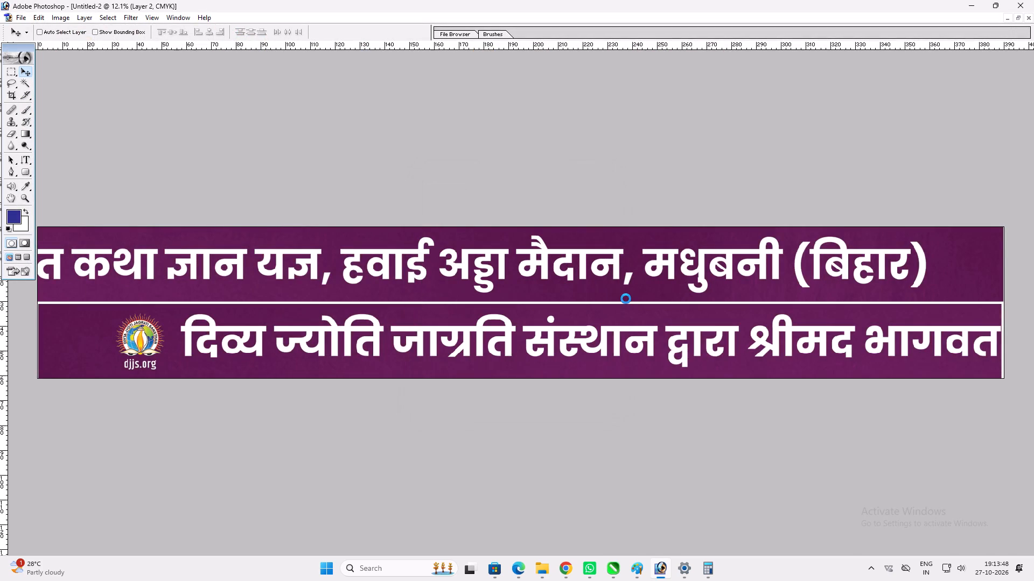
pyautogui.hotkey('ctrl', 'w')
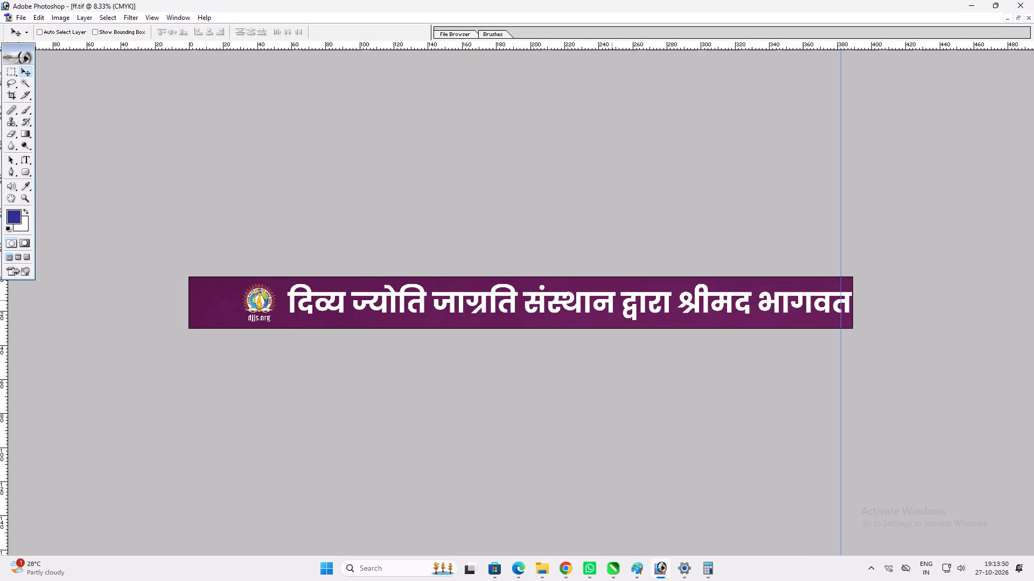
pyautogui.hotkey('ctrl', 'w')
pyautogui.hotkey('ctrl', 'w')
# Copy the "Set 5 Feet old" file from the Shree Mat Bhagwat katha folder.
pyautogui.hotkey('ctrl', 'o')
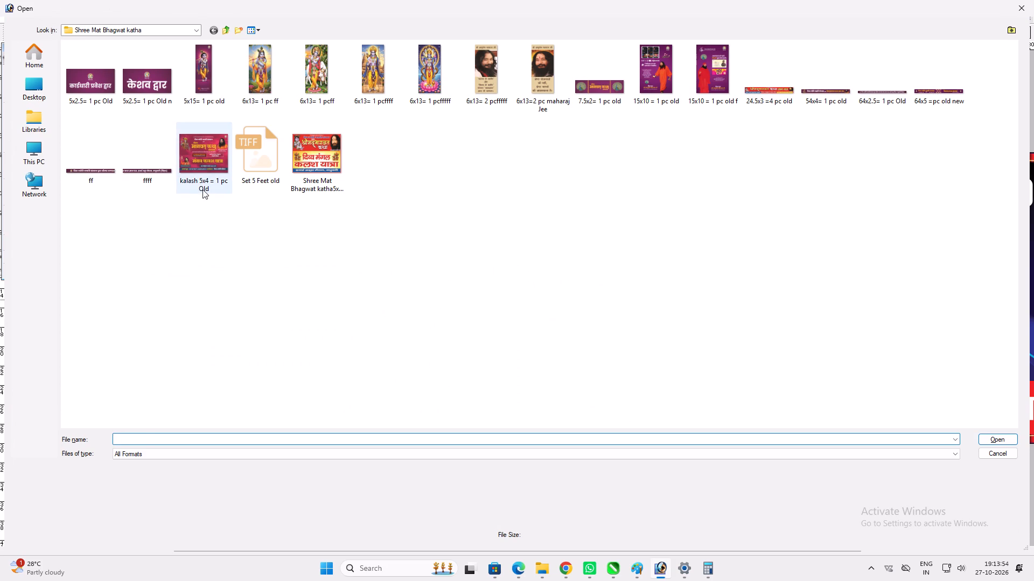
pyautogui.click(254, 170)
pyautogui.hotkey('ctrl', 'c')
pyautogui.hotkey('ctrl', 'c')
pyautogui.hotkey('ctrl', 'c')
pyautogui.hotkey('ctrl', 'c')
pyautogui.hotkey('ctrl', 'c')
pyautogui.hotkey('ctrl', 'c')
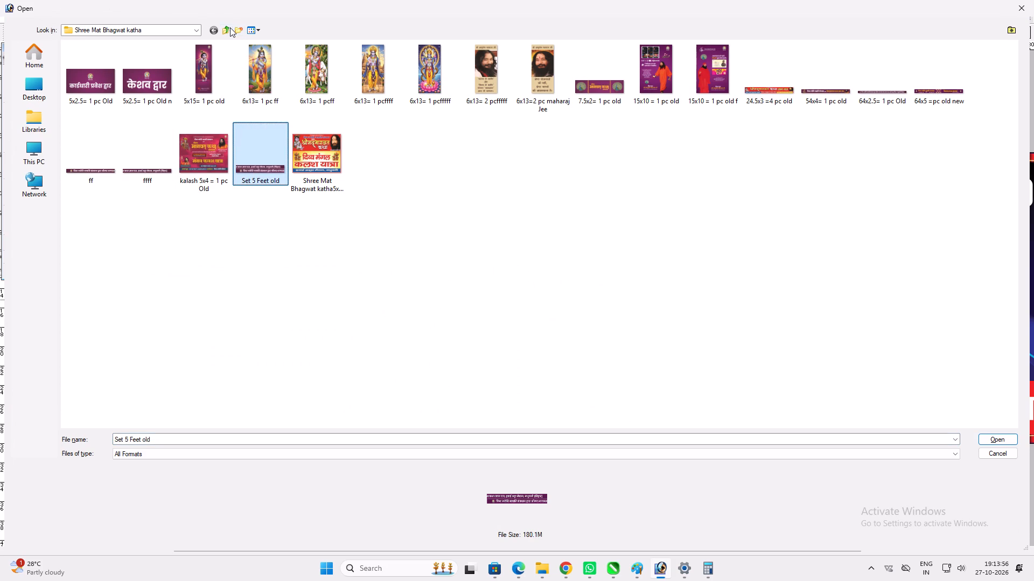
# Paste the copied "Set 5 Feet old" file into the FINAL PRINT folder under october.
pyautogui.click(230, 27)
pyautogui.click(229, 27)
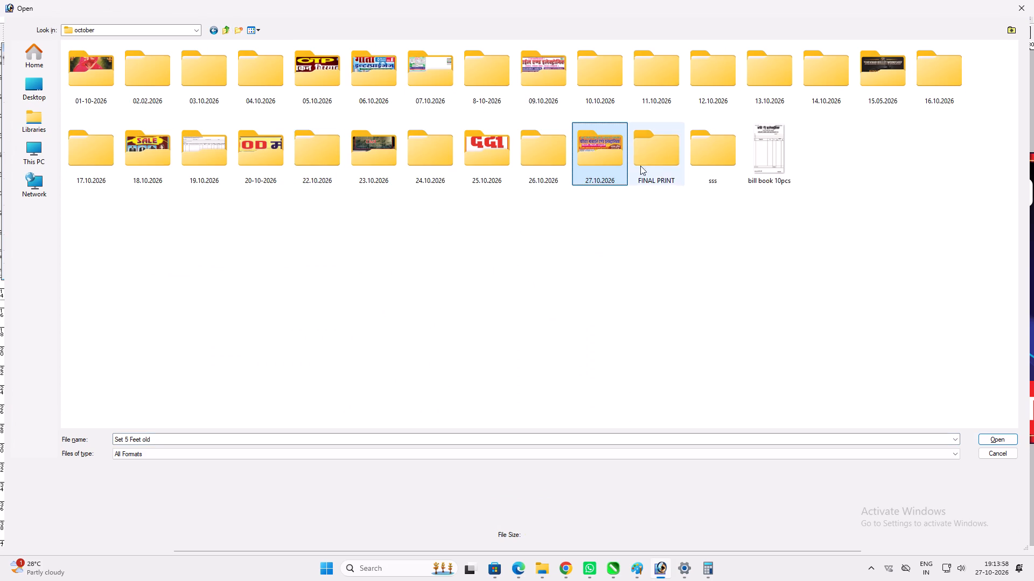
pyautogui.tripleClick(646, 156)
pyautogui.hotkey('ctrl', 'v')
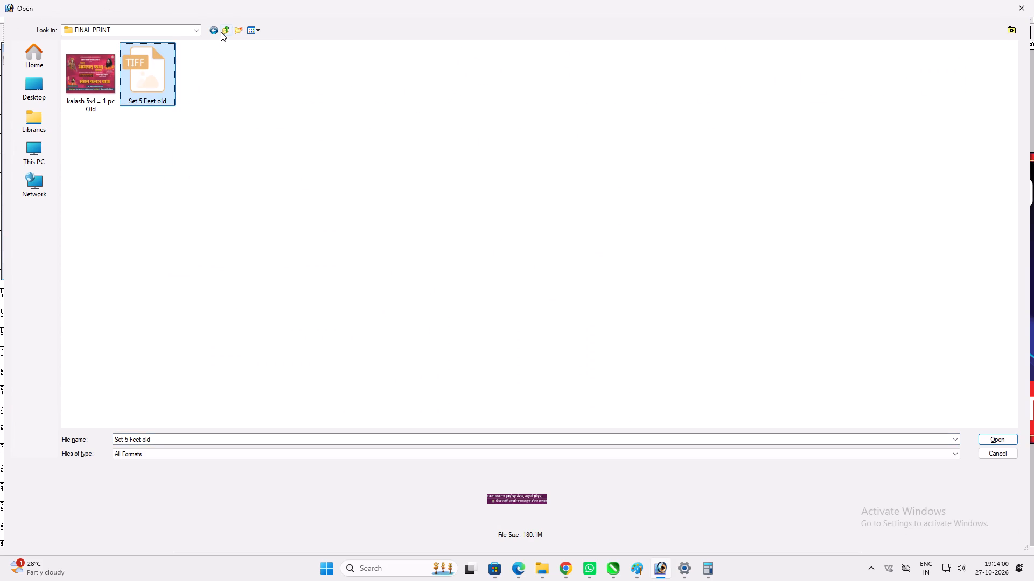
# Delete the ff and ffff files from the Shree Mat Bhagwat katha folder in 27.10.2026 and close the file browser.
pyautogui.click(221, 32)
pyautogui.click(571, 218)
pyautogui.doubleClick(589, 180)
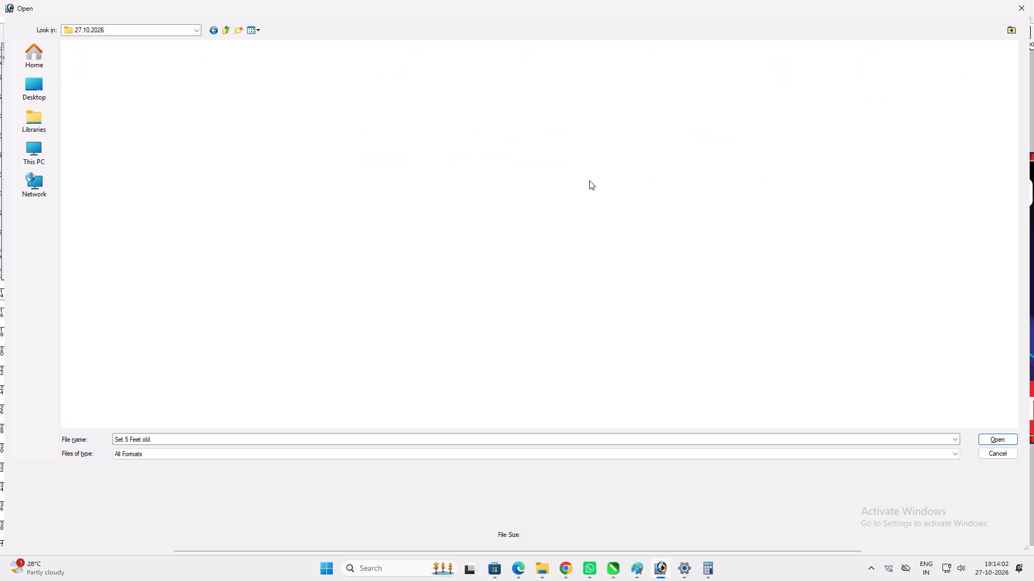
pyautogui.doubleClick(262, 94)
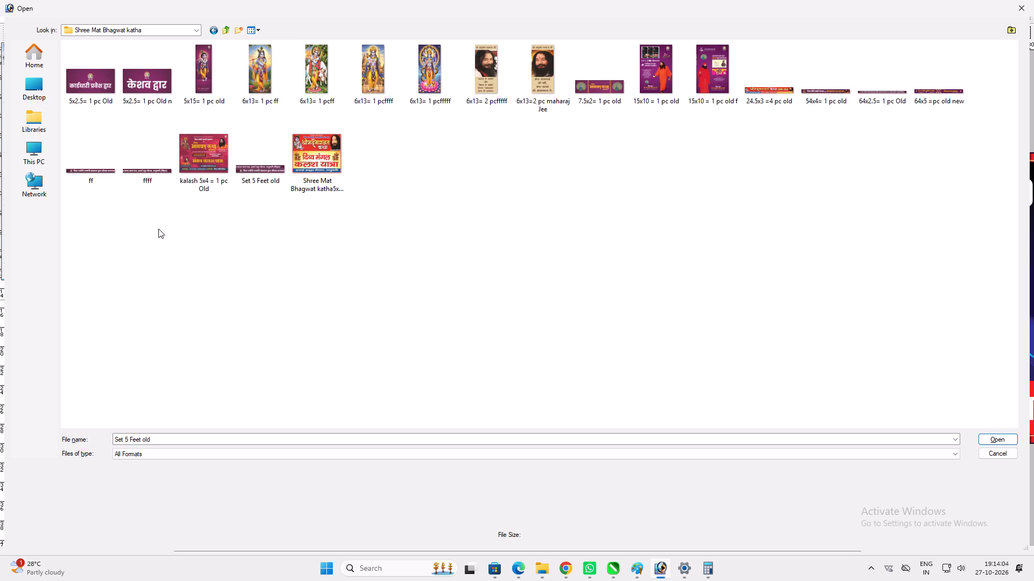
pyautogui.moveTo(156, 226); pyautogui.dragTo(89, 154)
pyautogui.press('Delete')
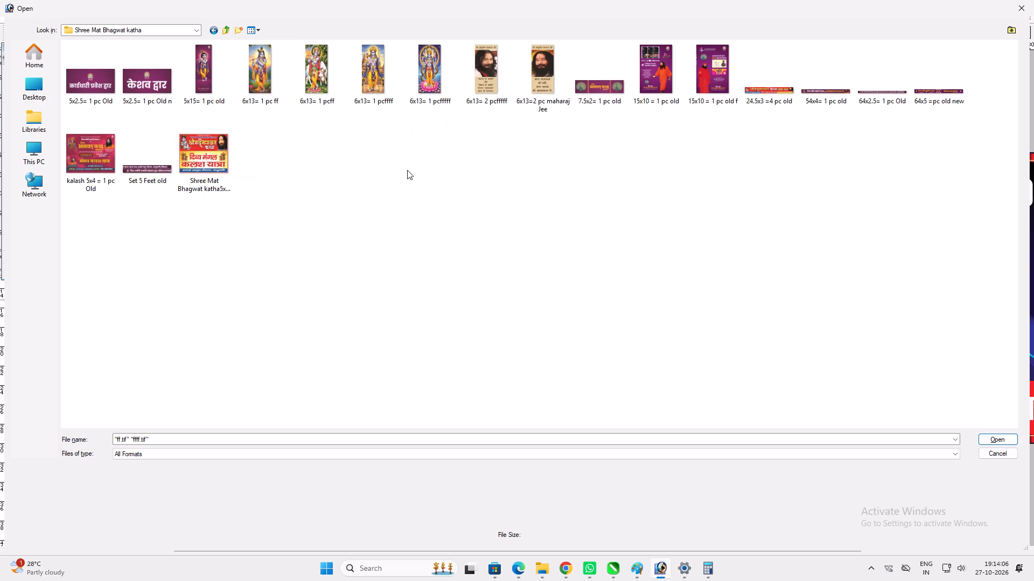
pyautogui.click(142, 176)
pyautogui.click(1033, 12)
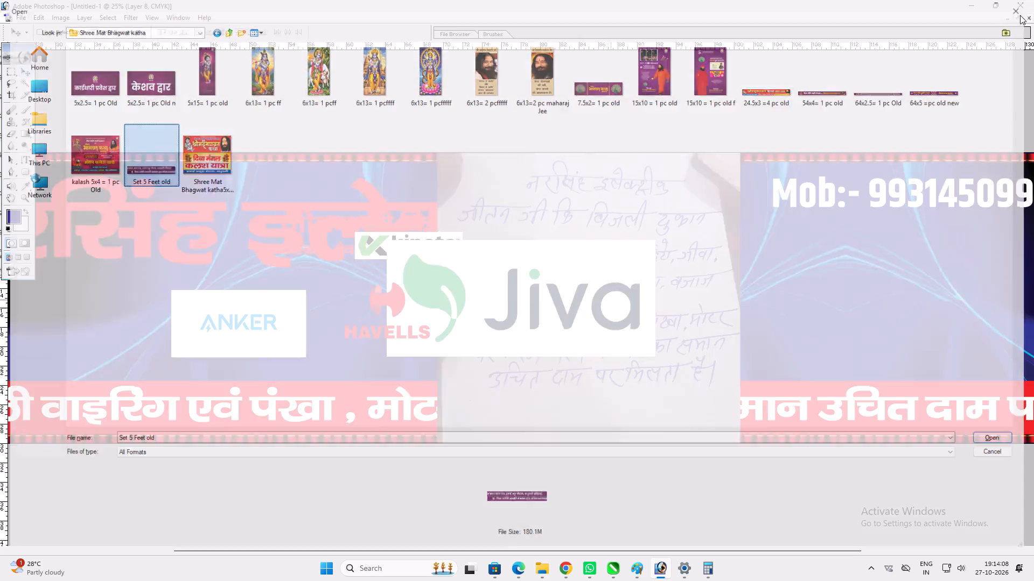
# Move the Jiva logo left off the handwritten note, placing it over the shop name above the Anker logo.
pyautogui.press('space')
pyautogui.hotkey('ctrl', '+')
pyautogui.press('space')
pyautogui.press('space')
pyautogui.press('space')
pyautogui.press('space')
pyautogui.press('space')
pyautogui.moveTo(518, 302); pyautogui.dragTo(525, 303, button='right')
pyautogui.click(533, 306)
pyautogui.scroll(3, 550, 311)
pyautogui.press('v')
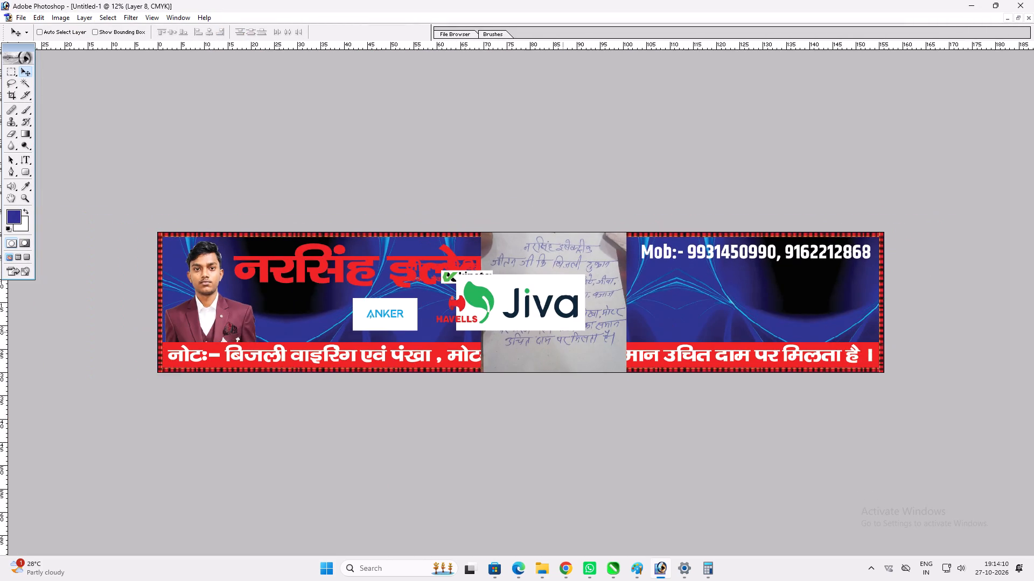
pyautogui.hotkey('ctrl', '+')
pyautogui.hotkey('ctrl', '+')
pyautogui.press('space')
pyautogui.keyDown('ctrl'); pyautogui.click(559, 308); pyautogui.keyUp('ctrl')
pyautogui.moveTo(558, 308); pyautogui.dragTo(445, 267)
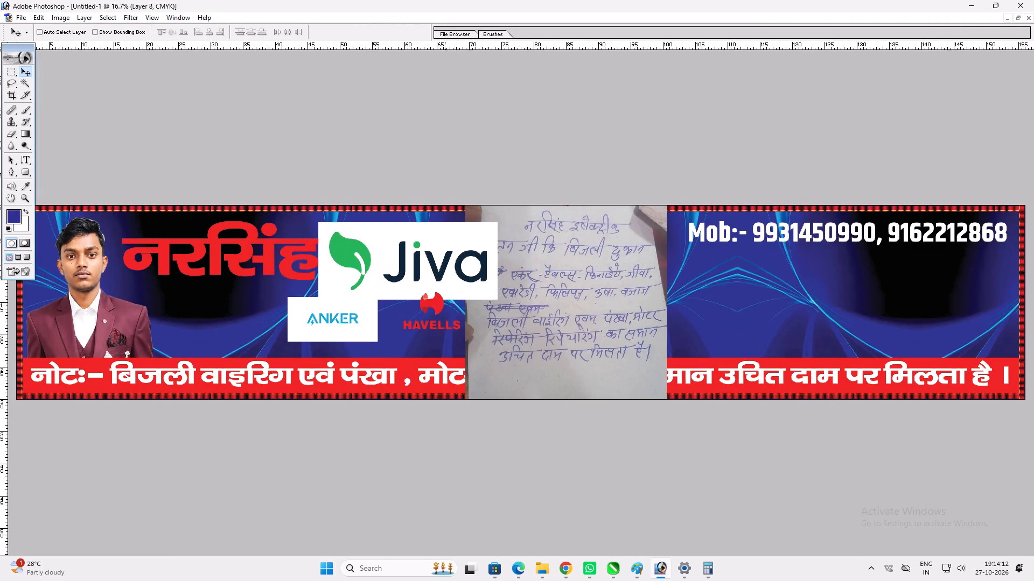
pyautogui.moveTo(456, 277); pyautogui.dragTo(393, 275)
# Check the brand names in the handwritten note and search Google Images in Chrome for "Dmo airbhedi".
pyautogui.press('z')
pyautogui.moveTo(436, 255); pyautogui.dragTo(670, 365)
pyautogui.press('v')
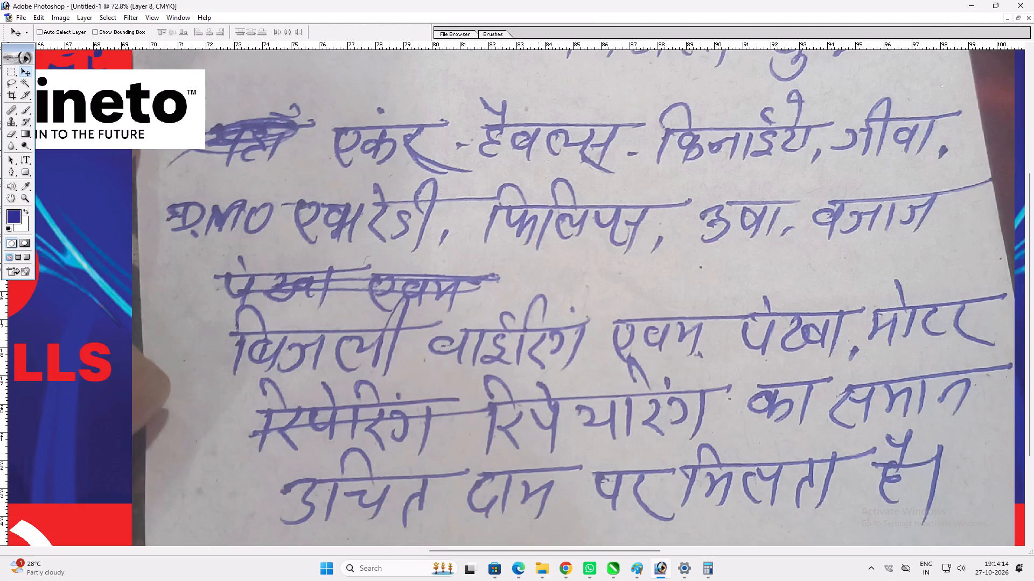
pyautogui.click(572, 566)
pyautogui.click(239, 110)
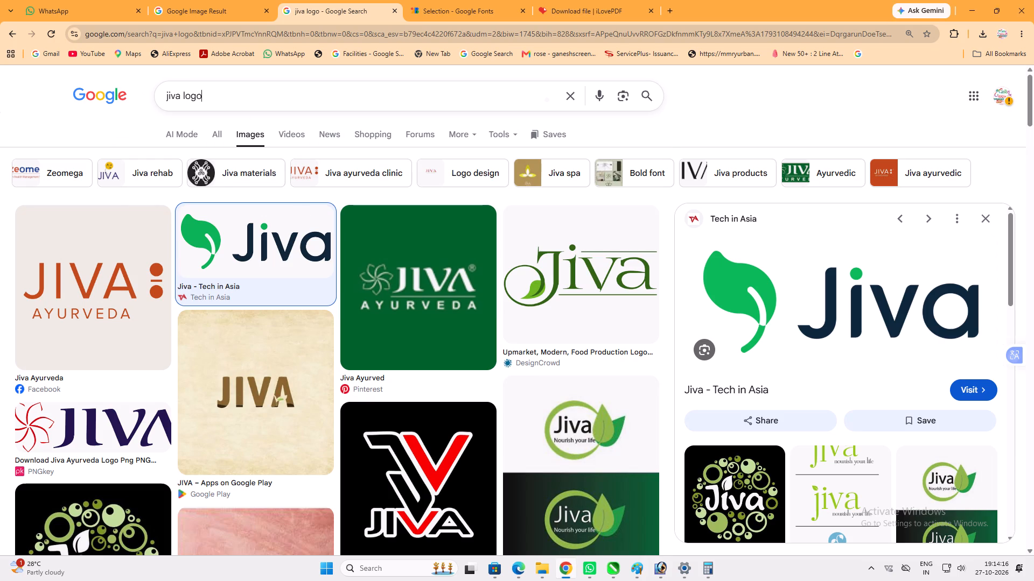
pyautogui.hotkey('ctrl', 'a')
pyautogui.write('Dmo a')
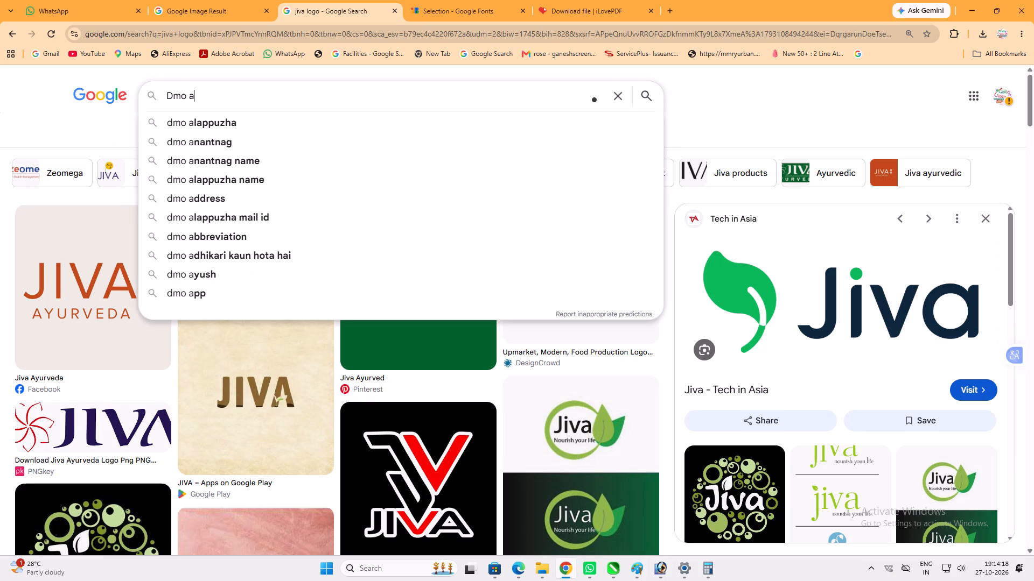
pyautogui.press('r')
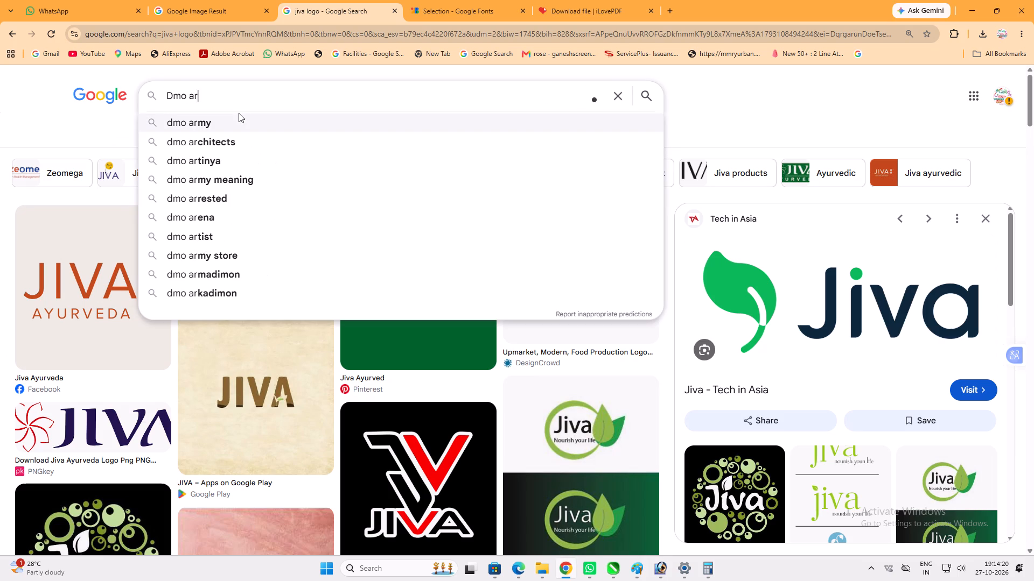
pyautogui.press('BackSpace')
pyautogui.write('ir')
pyautogui.write('bhedi')
pyautogui.press('Return')
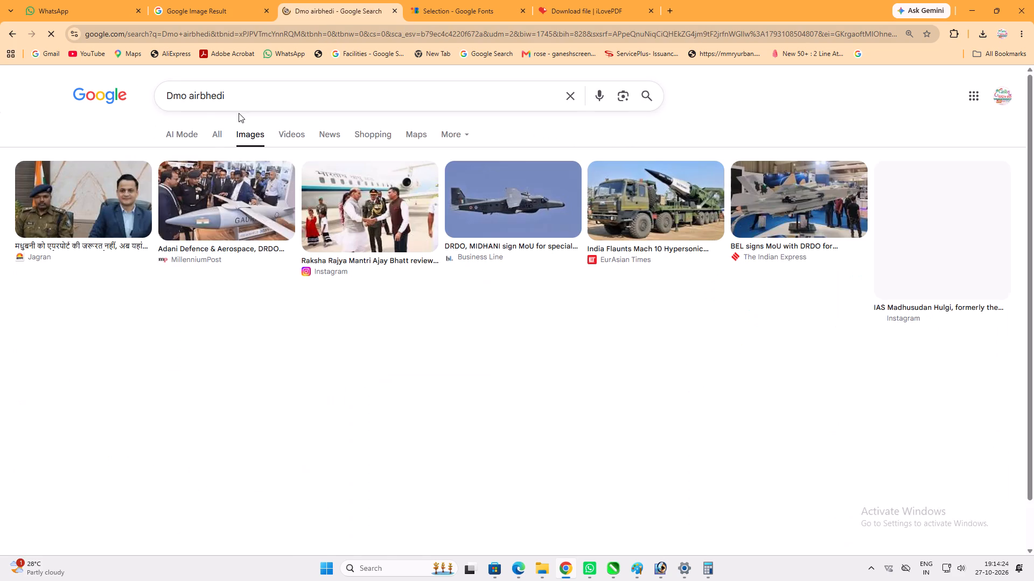
pyautogui.click(162, 97)
pyautogui.click(169, 95)
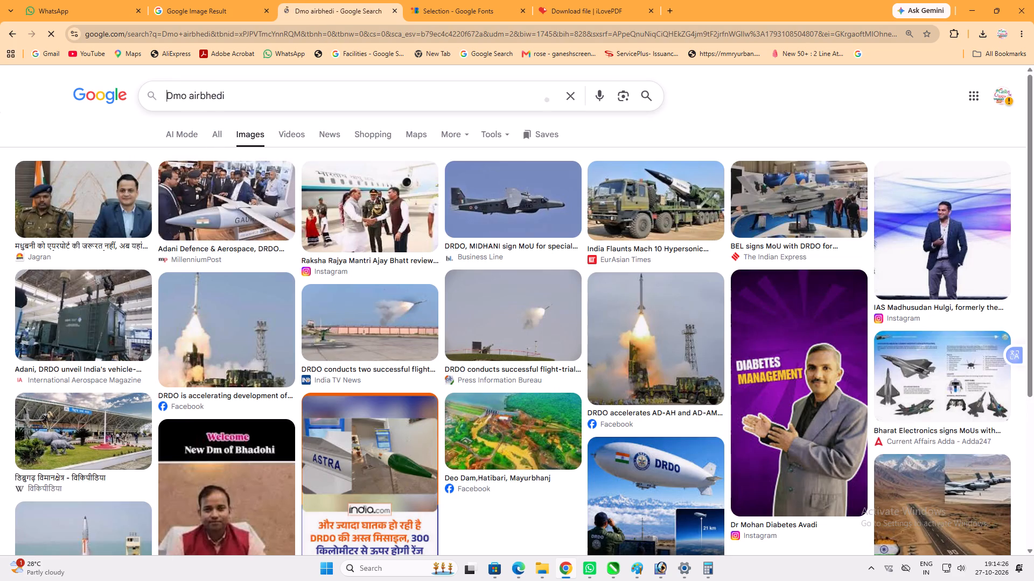
# Refine the image search to "electric Dmo", dropping the airbhedi/ayurveda wording.
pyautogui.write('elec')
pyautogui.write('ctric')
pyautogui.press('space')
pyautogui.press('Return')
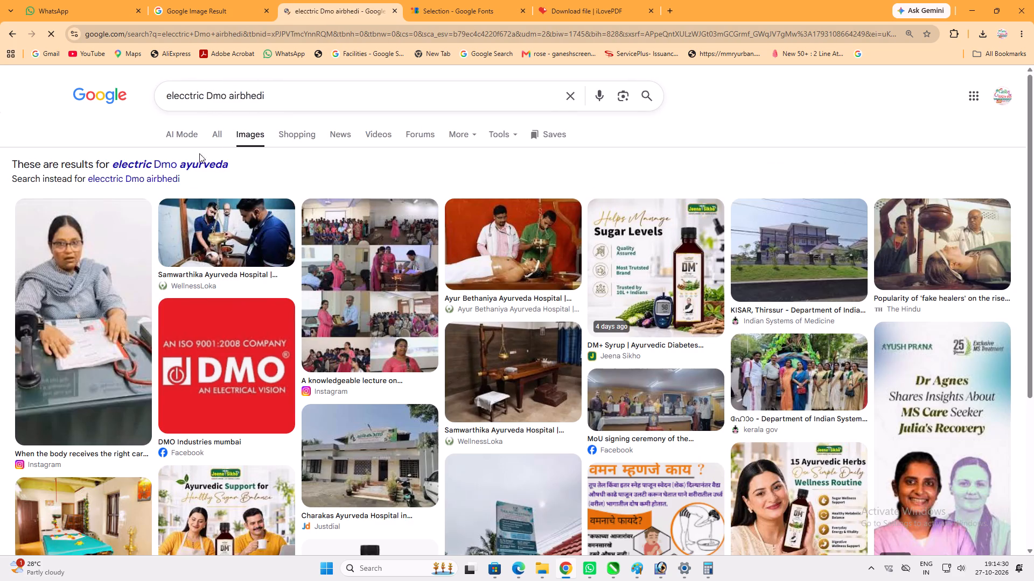
pyautogui.click(193, 169)
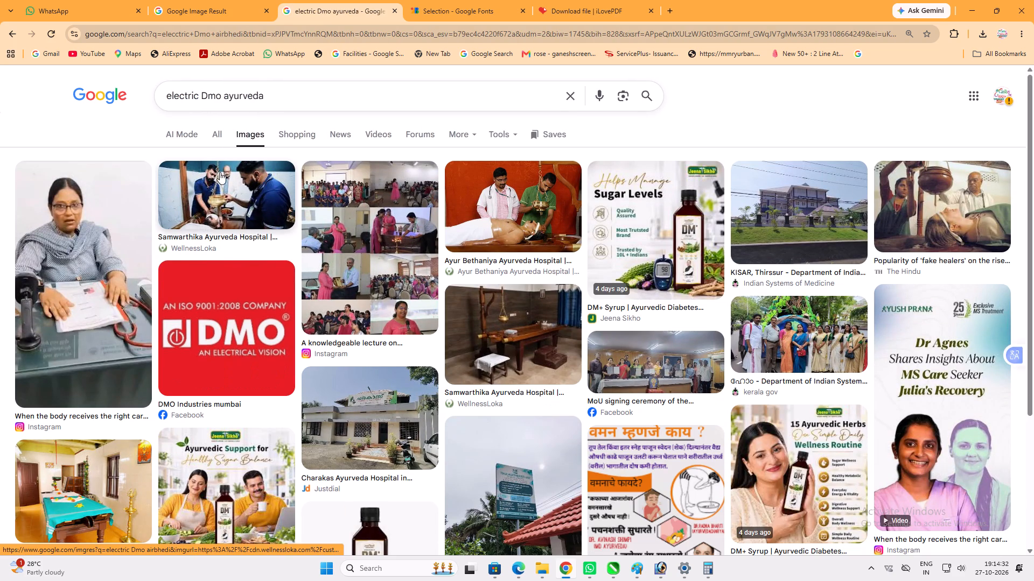
pyautogui.moveTo(269, 97); pyautogui.dragTo(226, 107)
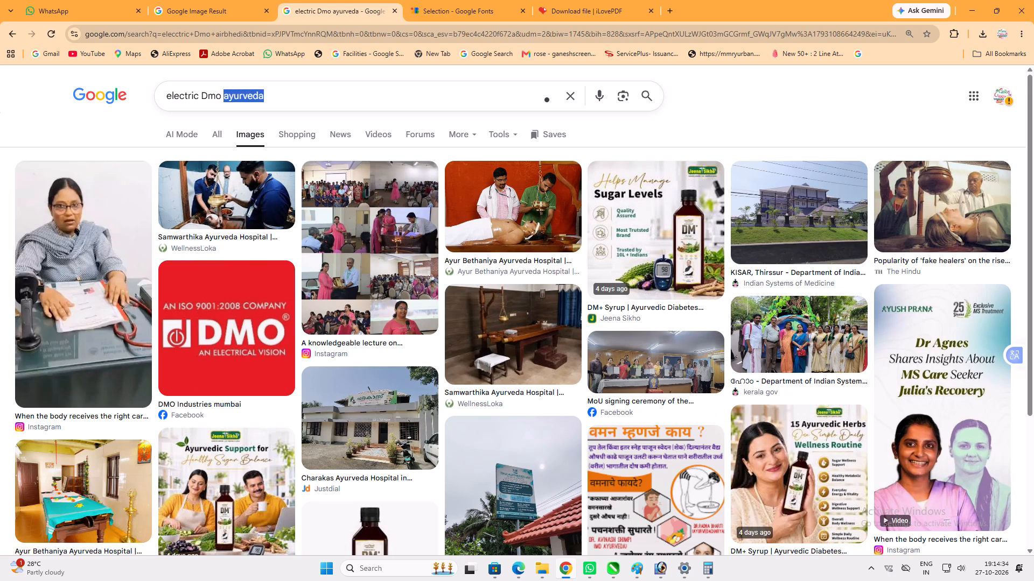
pyautogui.moveTo(226, 107); pyautogui.dragTo(225, 107)
pyautogui.press('BackSpace')
pyautogui.press('Return')
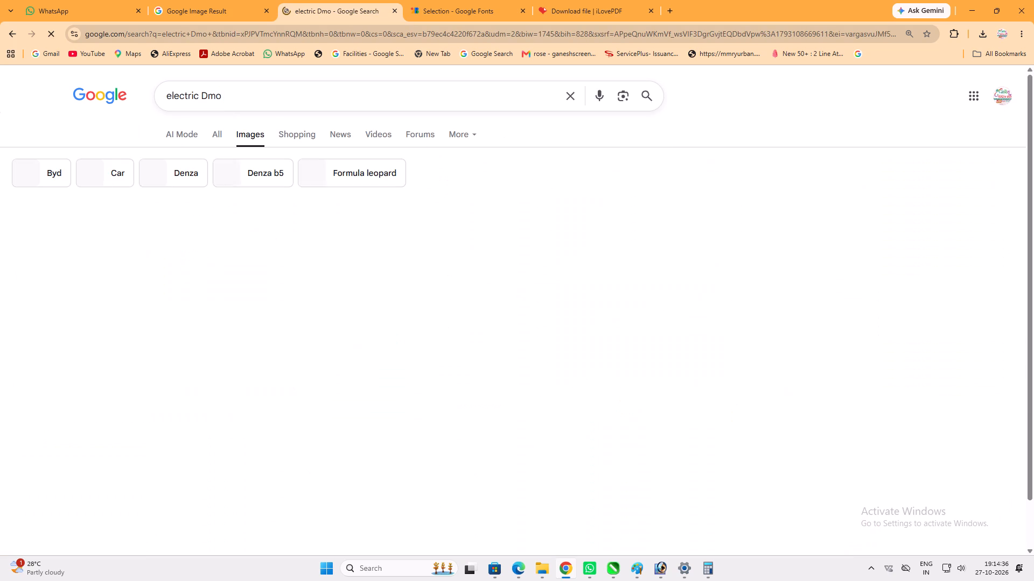
pyautogui.click(226, 104)
# Open the red DMO Industries mumbai logo from the image results on its Facebook page and copy the full profile image.
pyautogui.click(118, 277)
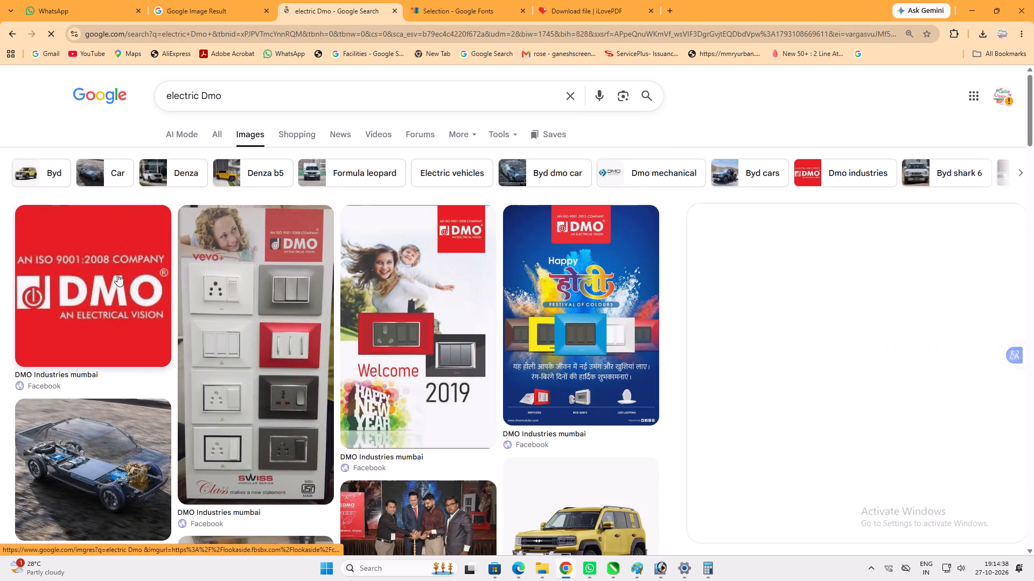
pyautogui.click(820, 310)
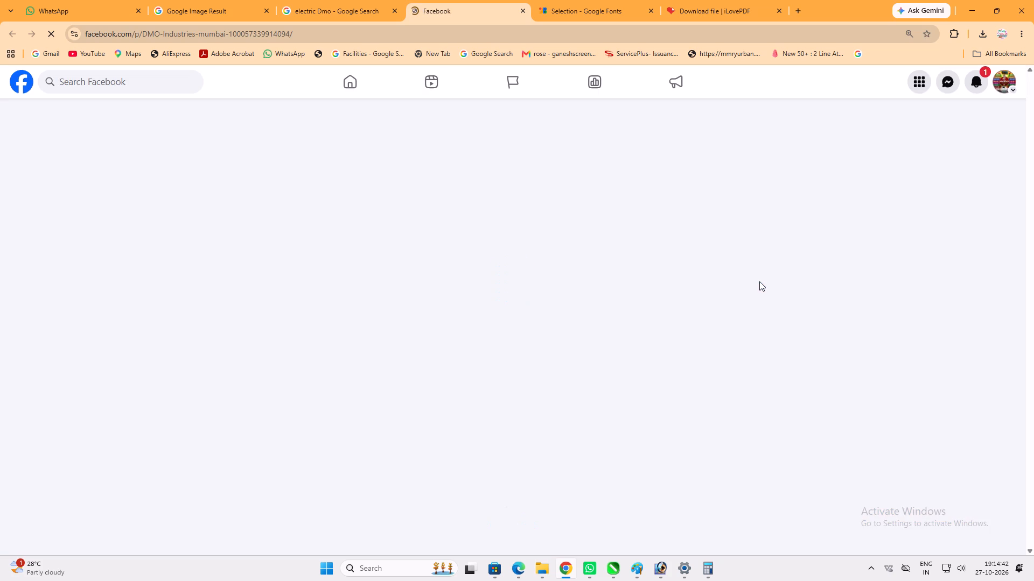
pyautogui.click(243, 196)
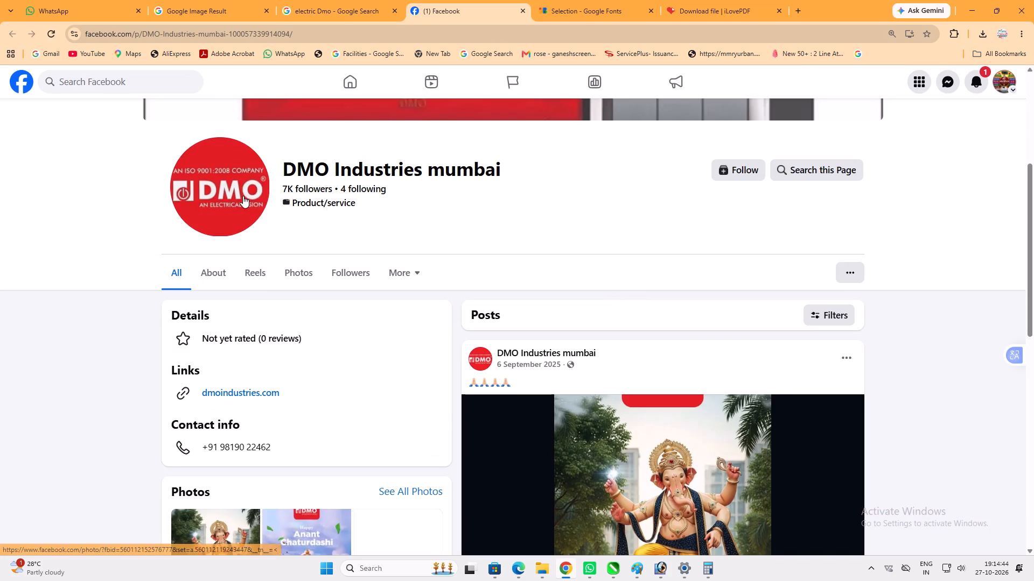
pyautogui.rightClick(445, 262)
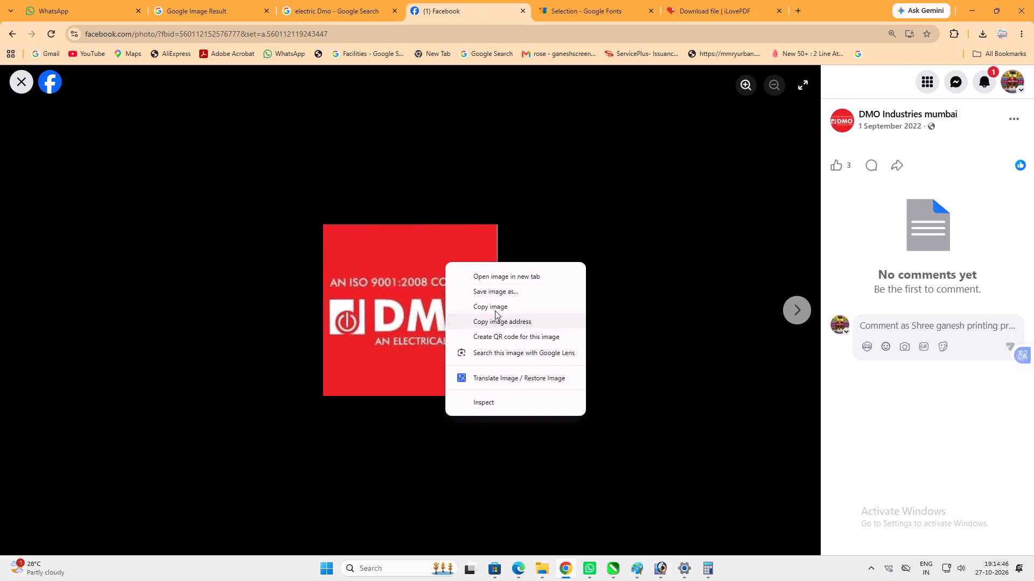
pyautogui.click(494, 309)
# Switch to Photoshop, paste the DMO logo into the banner and move it to the handwritten note's left edge, below the D.M.O line.
pyautogui.click(656, 562)
pyautogui.hotkey('ctrl', 'v')
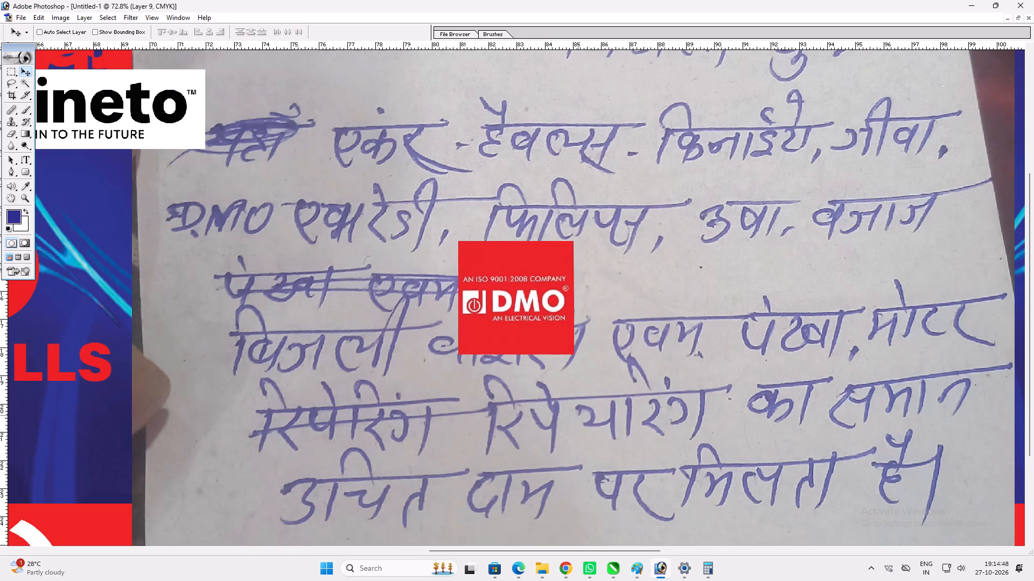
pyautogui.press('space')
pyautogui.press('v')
pyautogui.moveTo(502, 314); pyautogui.dragTo(199, 346)
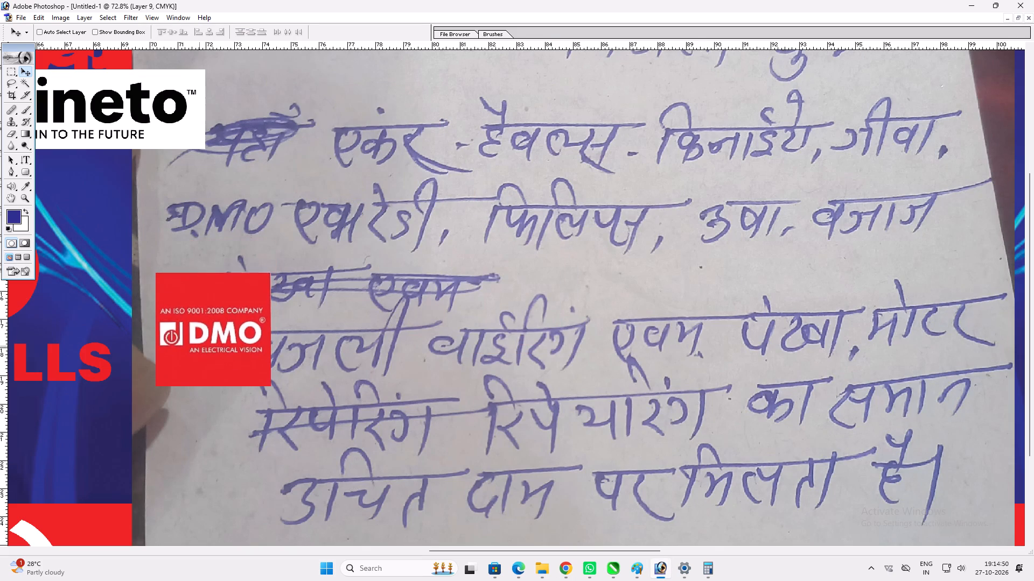
pyautogui.moveTo(199, 346); pyautogui.dragTo(199, 347)
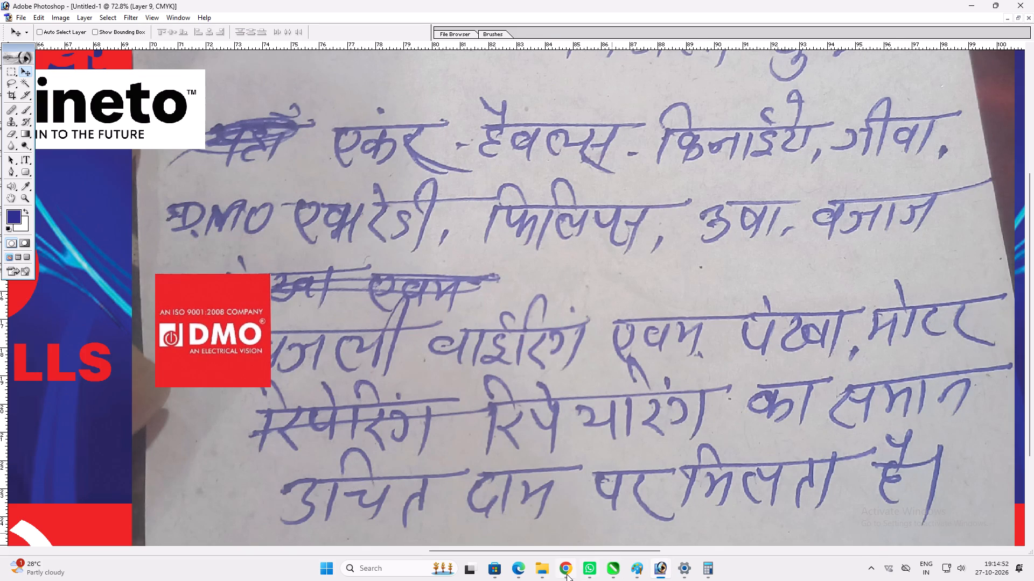
# Return to the Google Images results in Chrome and replace the search text with "filp".
pyautogui.click(567, 574)
pyautogui.click(316, 5)
pyautogui.click(282, 109)
pyautogui.hotkey('ctrl', 'a')
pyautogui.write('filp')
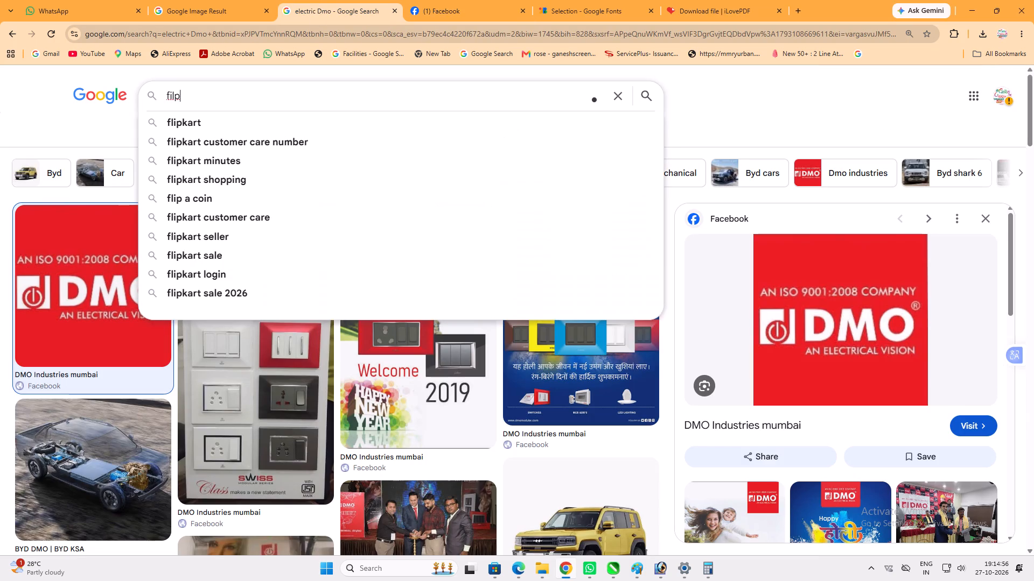
# Search Google Images for "filippis logo".
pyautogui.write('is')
pyautogui.click(276, 125)
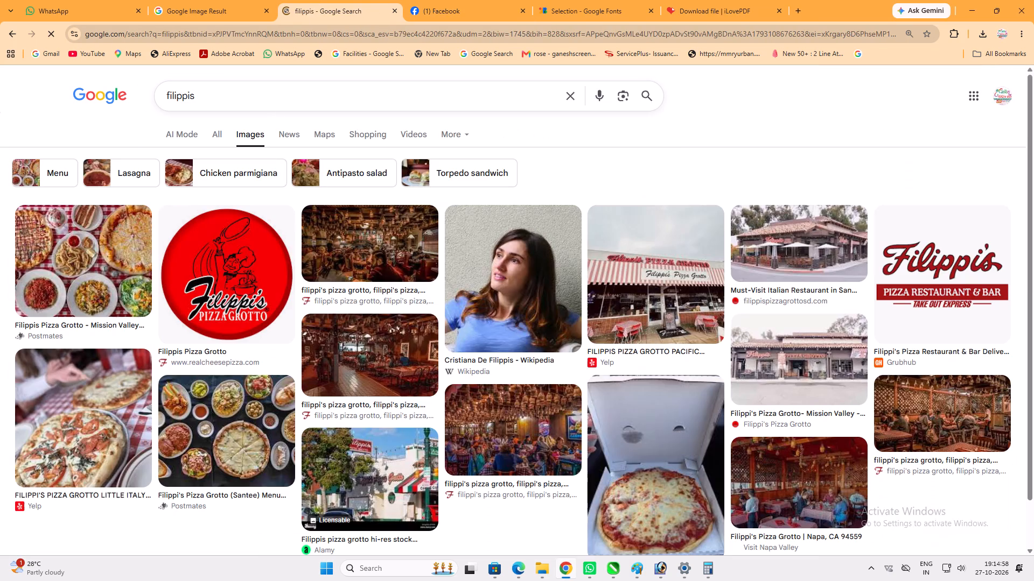
pyautogui.click(273, 102)
pyautogui.press('space')
pyautogui.write('logo')
pyautogui.press('Return')
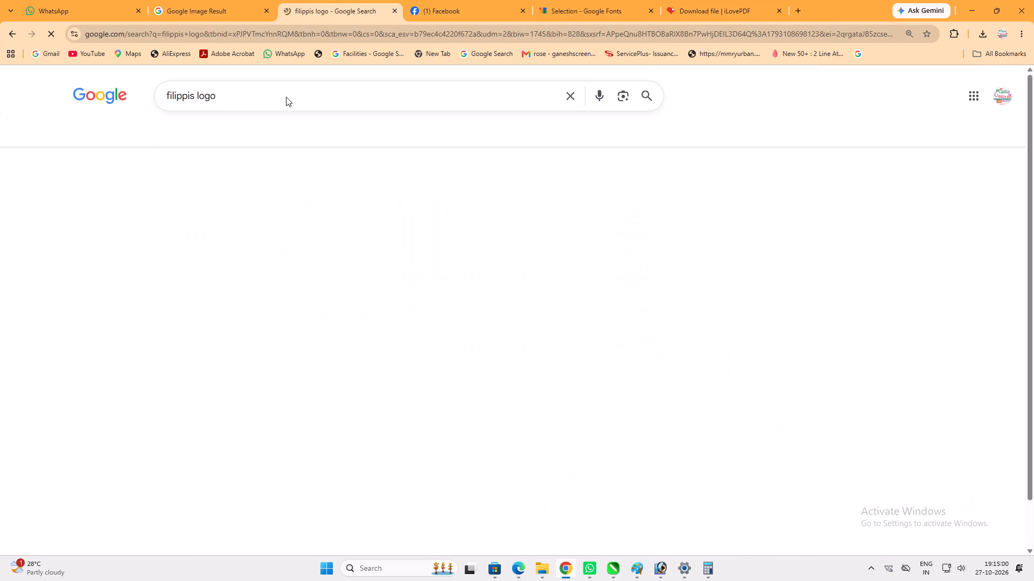
# Correct the image search to "philippis logo", copy the plain blue Philips wordmark and paste it into the Photoshop banner.
pyautogui.click(167, 100)
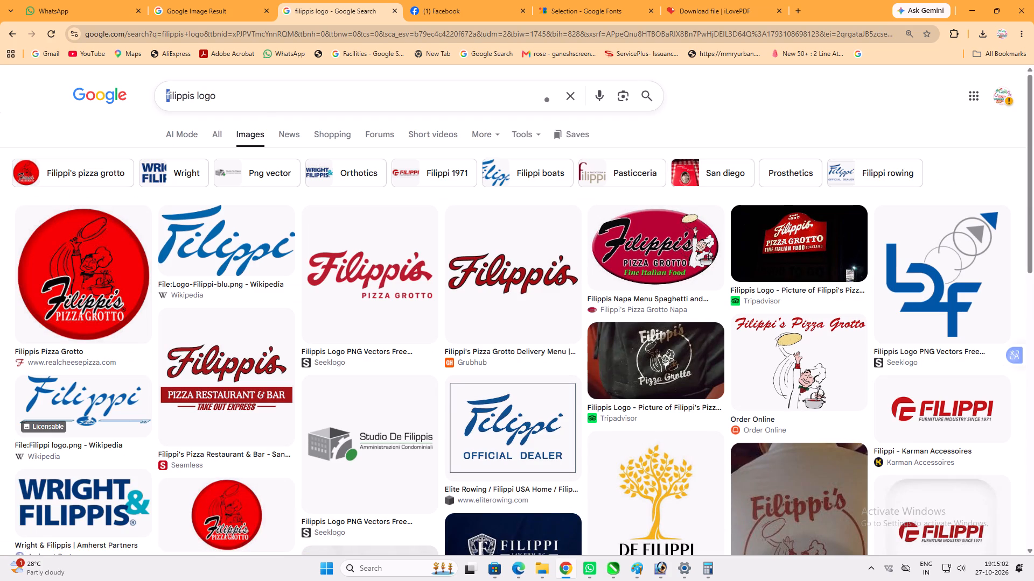
pyautogui.press('p')
pyautogui.press('h')
pyautogui.press('Return')
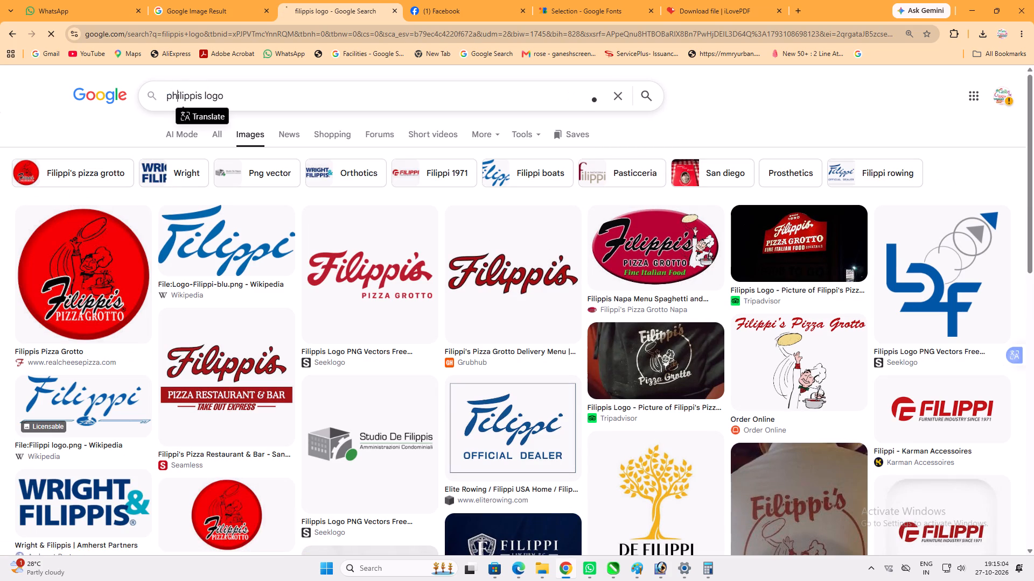
pyautogui.click(114, 214)
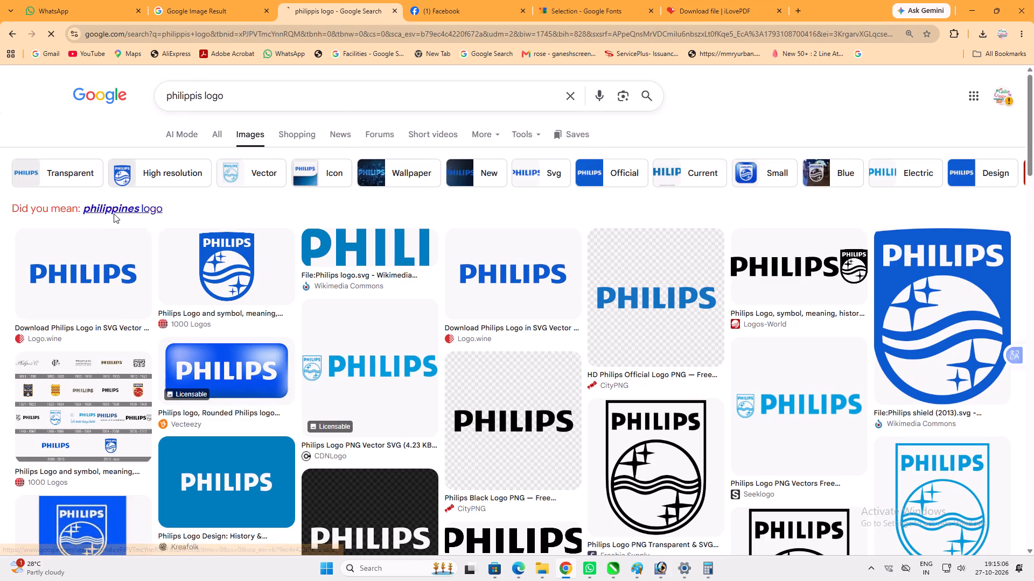
pyautogui.click(3, 30)
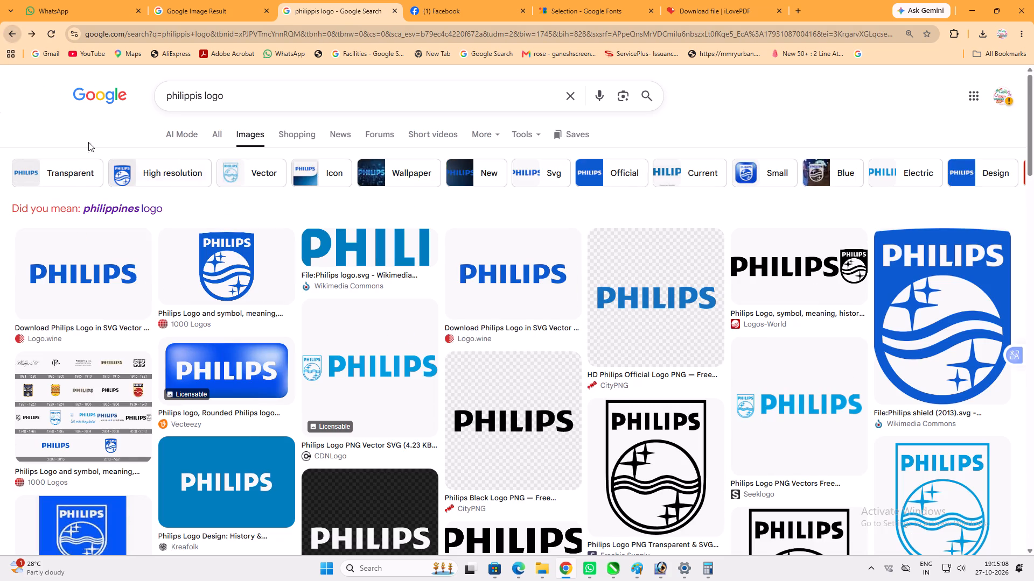
pyautogui.click(116, 284)
pyautogui.rightClick(794, 326)
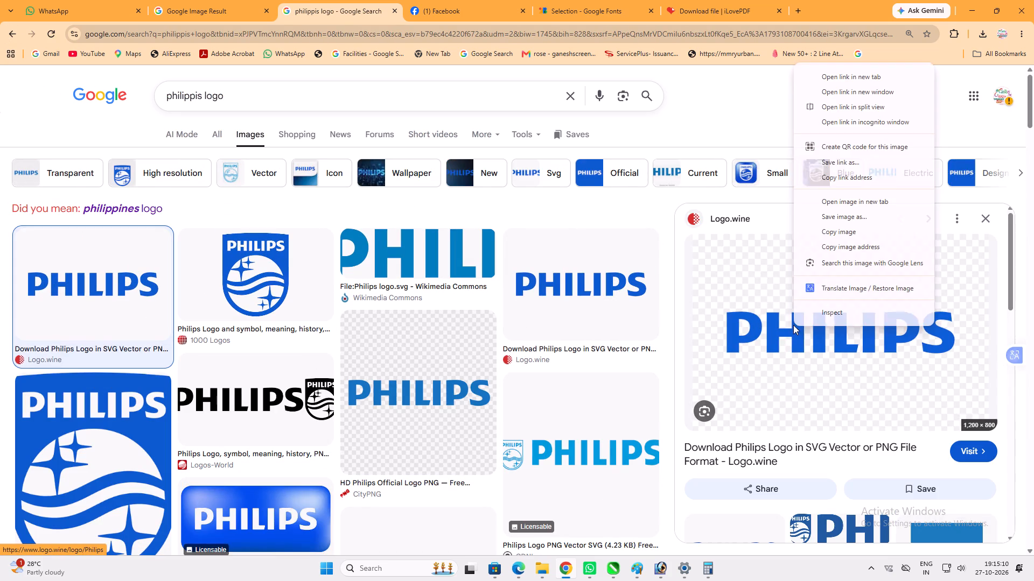
pyautogui.click(828, 236)
pyautogui.click(662, 567)
pyautogui.hotkey('ctrl', 'v')
# Remove the black background around the Philips wordmark and inside its two letter Ps.
pyautogui.press('w')
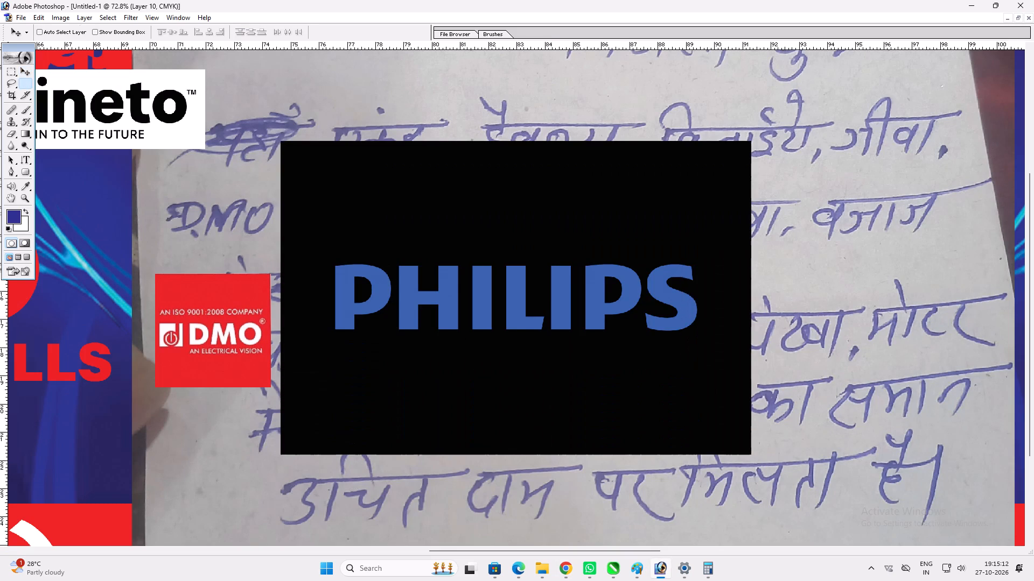
pyautogui.click(603, 349)
pyautogui.press('Delete')
pyautogui.click(610, 287)
pyautogui.press('Delete')
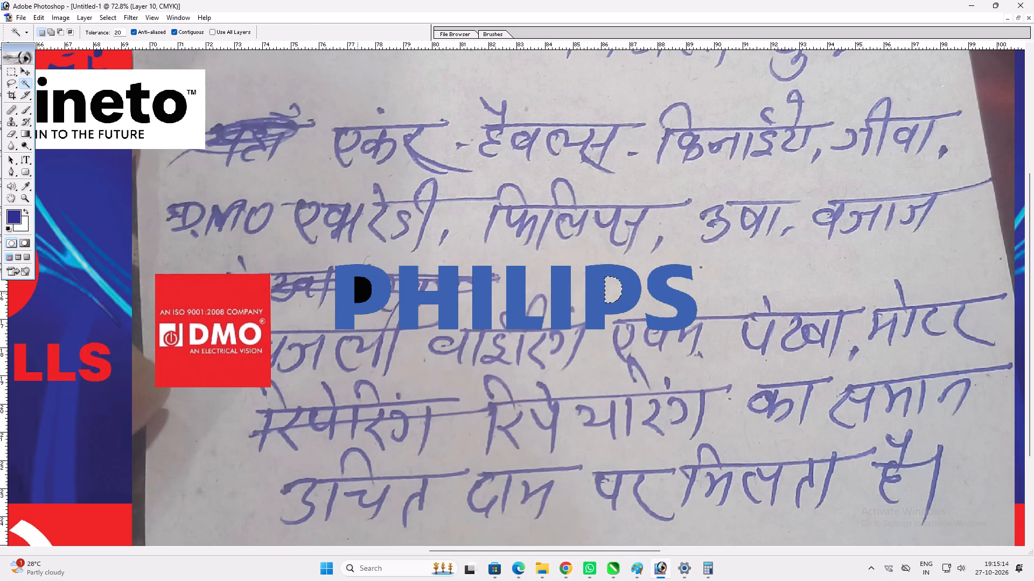
pyautogui.click(357, 292)
pyautogui.press('Delete')
pyautogui.hotkey('ctrl', 'd')
# Move the Philips logo to the lower part of the handwritten note, beside the DMO logo.
pyautogui.press('space')
pyautogui.rightClick(465, 334)
pyautogui.moveTo(493, 341); pyautogui.dragTo(505, 341)
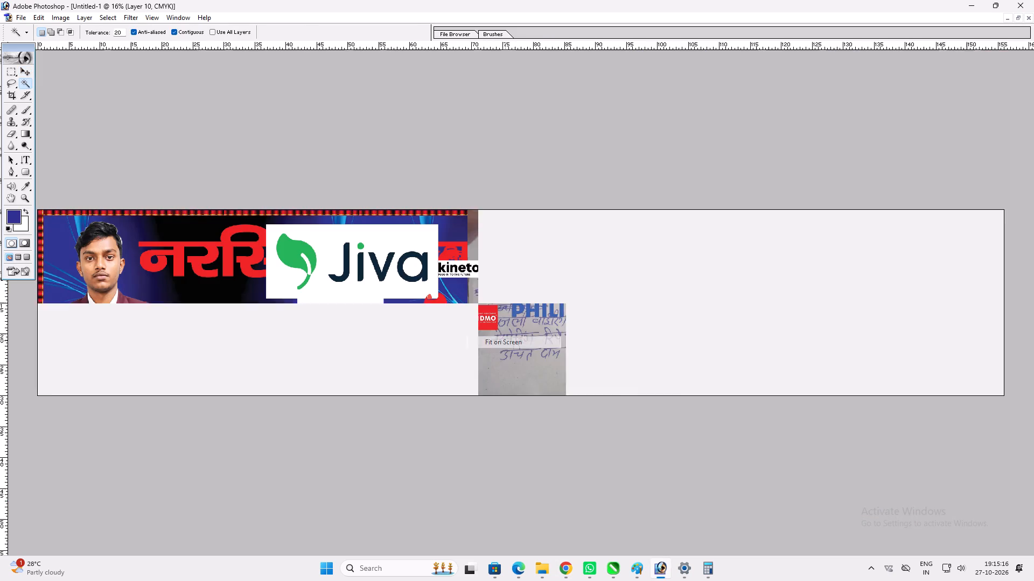
pyautogui.press('v')
pyautogui.press('v')
pyautogui.moveTo(540, 321); pyautogui.dragTo(534, 307)
pyautogui.hotkey('ctrl', '+')
pyautogui.hotkey('ctrl', '+')
pyautogui.press('space')
pyautogui.moveTo(579, 288); pyautogui.dragTo(592, 292)
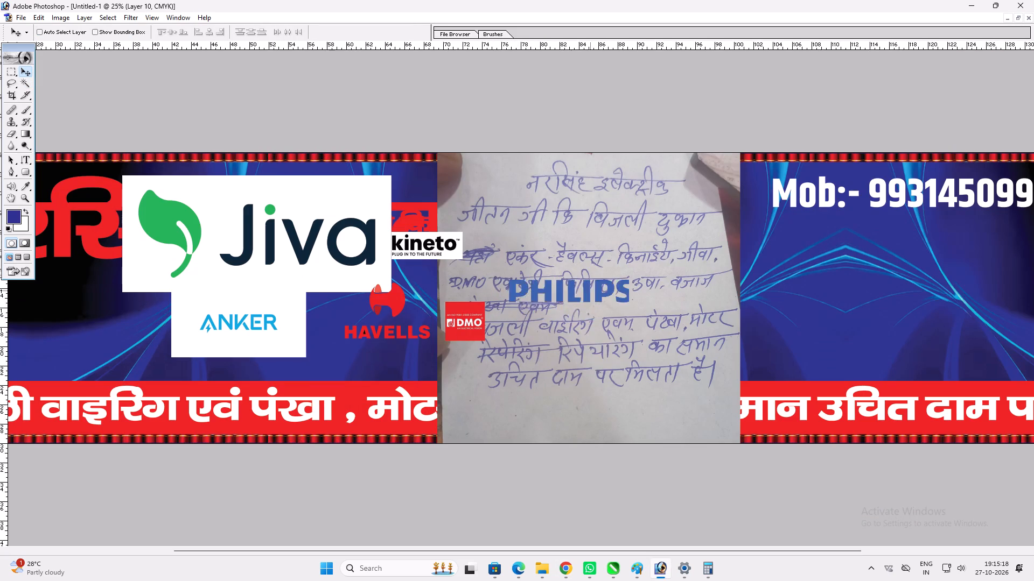
pyautogui.moveTo(592, 292); pyautogui.dragTo(612, 331)
# Search Google Images in Chrome for "usha Logo", copy the red USHA logo and paste it into the Photoshop banner.
pyautogui.click(563, 576)
pyautogui.click(278, 105)
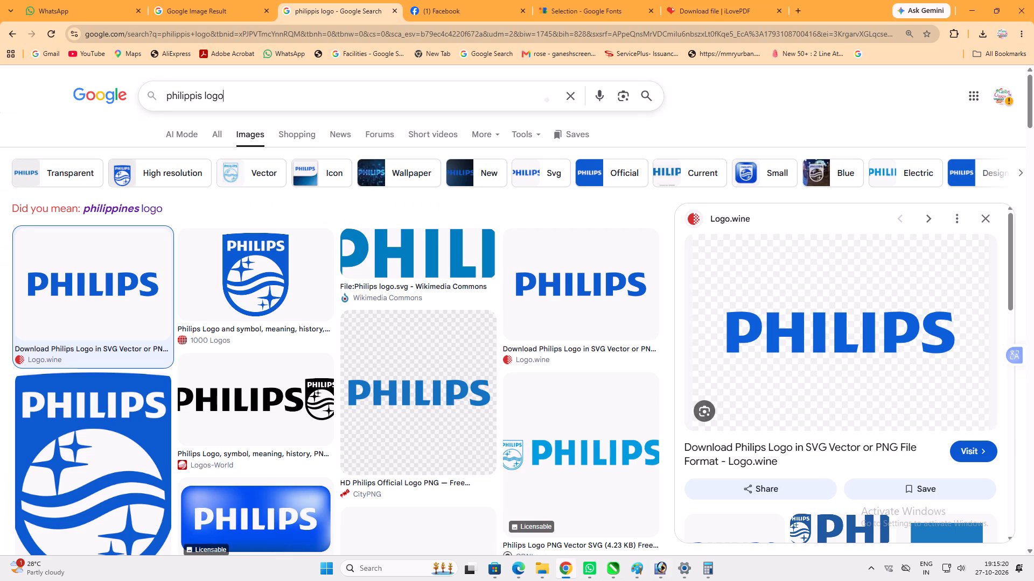
pyautogui.hotkey('ctrl', 'a')
pyautogui.write('usha')
pyautogui.press('space')
pyautogui.write('Logo')
pyautogui.press('Return')
pyautogui.click(72, 255)
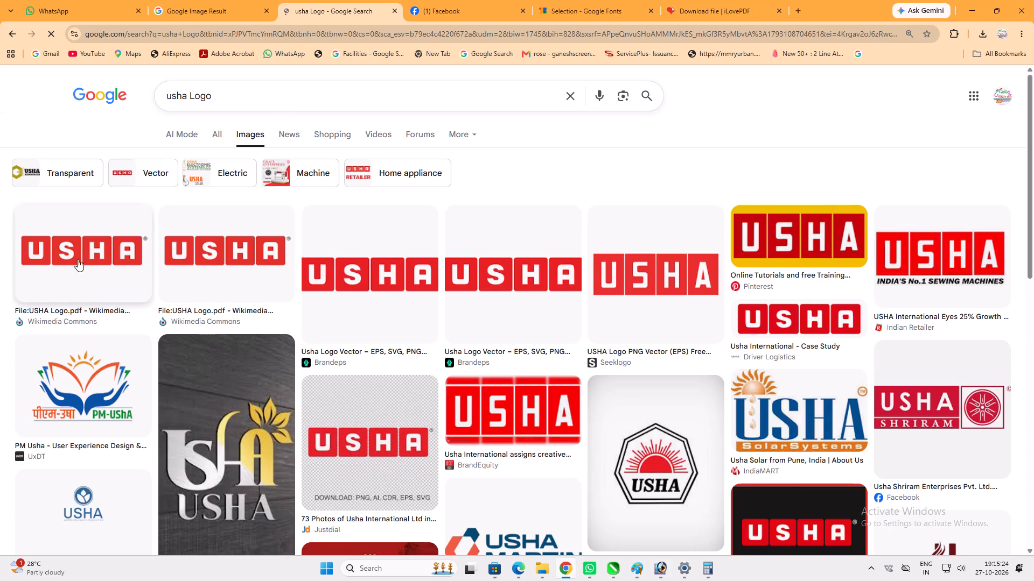
pyautogui.rightClick(816, 282)
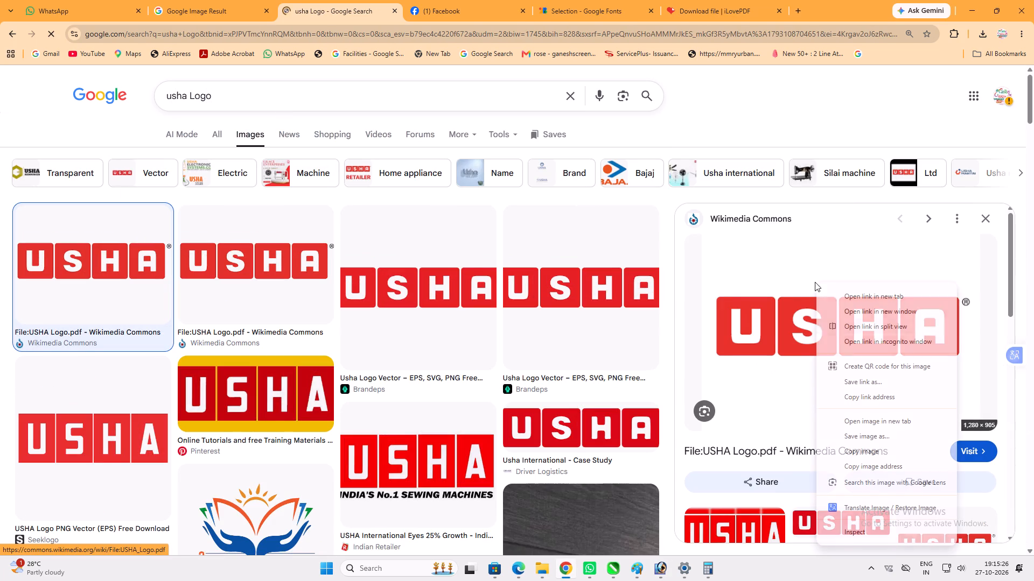
pyautogui.click(876, 451)
pyautogui.click(655, 563)
pyautogui.hotkey('ctrl', 'v')
# Remove the USHA logo's white background and move the logo up and left over the end of the Jiva logo.
pyautogui.press('w')
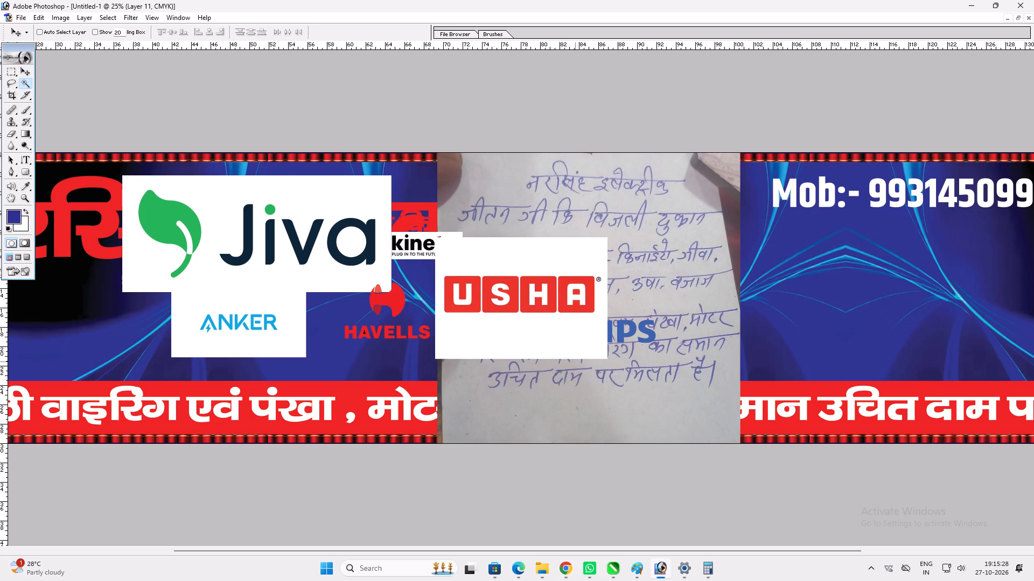
pyautogui.click(567, 346)
pyautogui.press('Delete')
pyautogui.hotkey('ctrl', 'd')
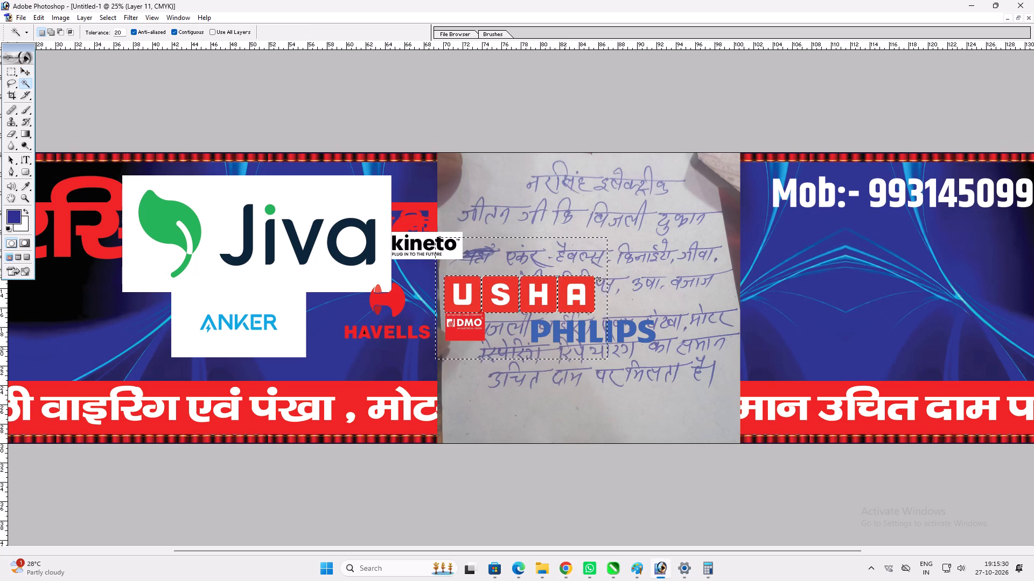
pyautogui.press('v')
pyautogui.press('v')
pyautogui.moveTo(546, 299); pyautogui.dragTo(430, 239)
# Move the Philips logo up to the upper part of the handwritten note.
pyautogui.keyDown('ctrl'); pyautogui.click(585, 336); pyautogui.keyUp('ctrl')
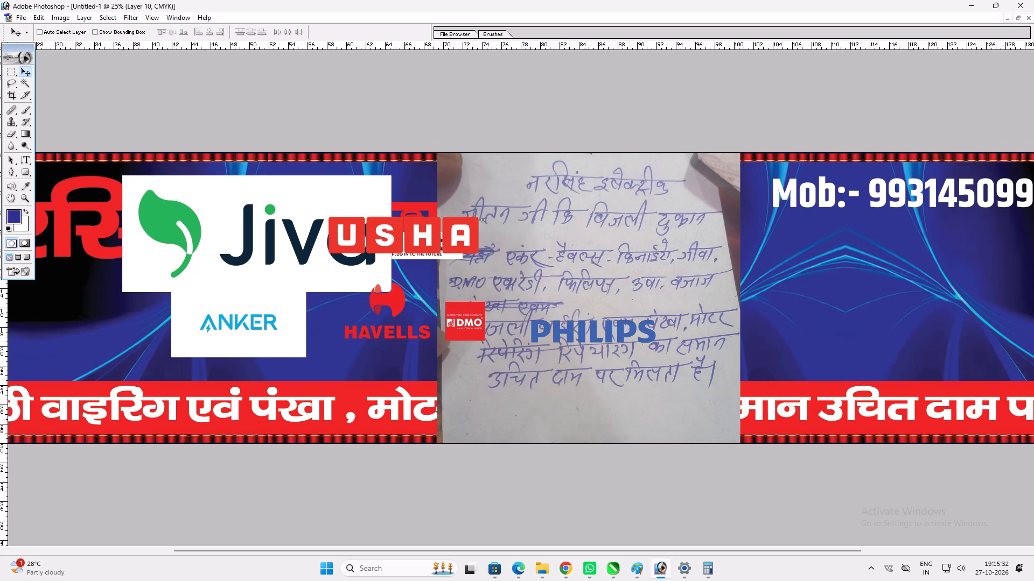
pyautogui.keyDown('ctrl'); pyautogui.click(581, 335); pyautogui.keyUp('ctrl')
pyautogui.moveTo(581, 335); pyautogui.dragTo(619, 222)
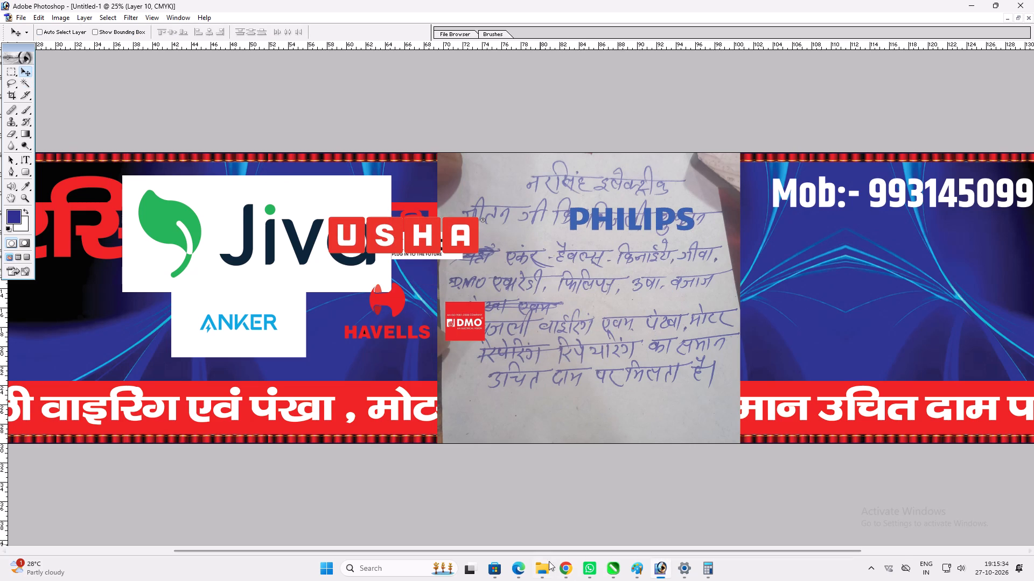
# Search Google Images in Chrome for "bajaj logo", copy the blue horizontal Bajaj logo and paste it into the Photoshop banner.
pyautogui.click(562, 563)
pyautogui.click(284, 101)
pyautogui.hotkey('ctrl', 'a')
pyautogui.write('bajaj')
pyautogui.click(274, 119)
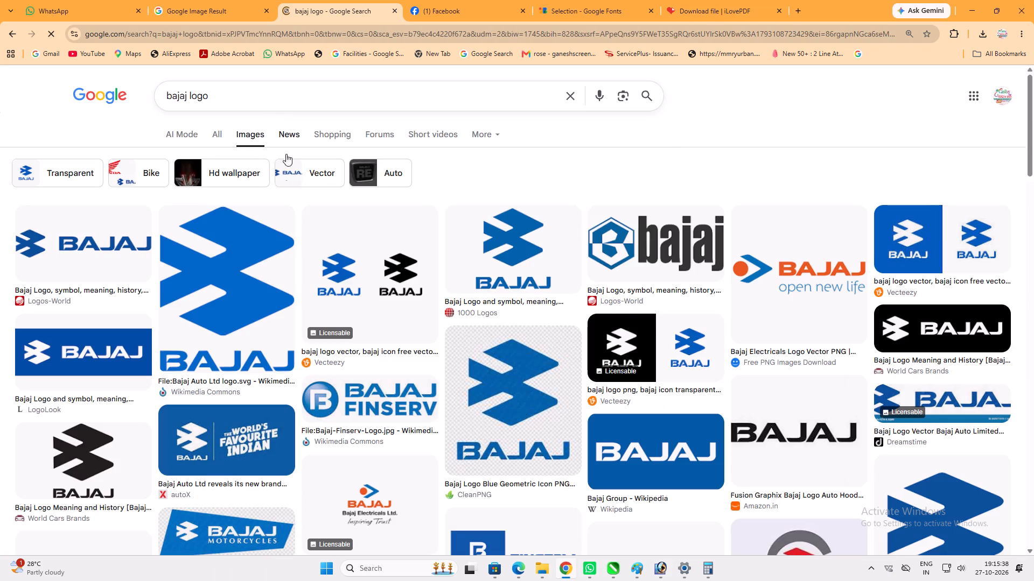
pyautogui.click(134, 233)
pyautogui.rightClick(773, 322)
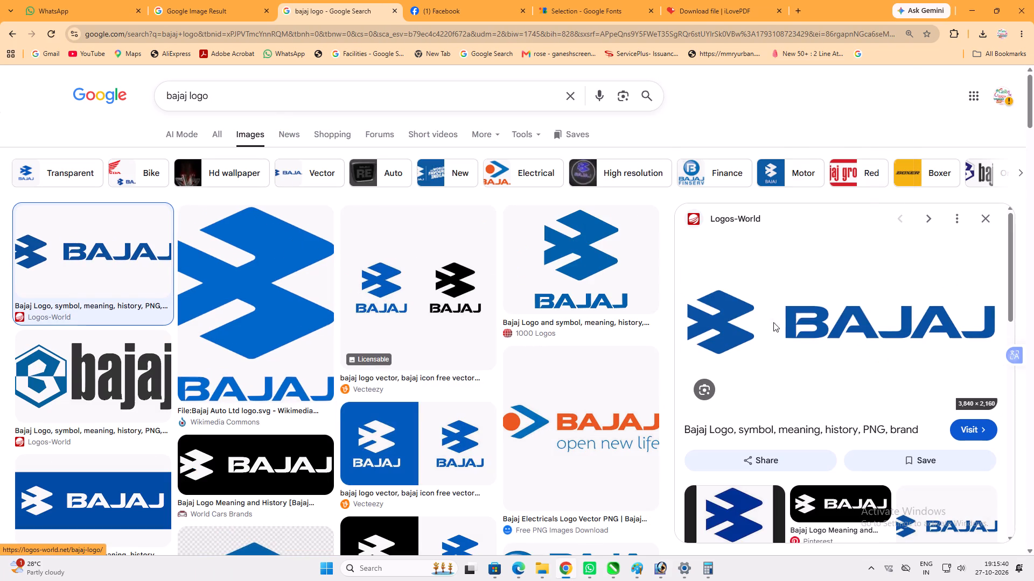
pyautogui.click(857, 223)
pyautogui.click(665, 565)
pyautogui.hotkey('ctrl', 'v')
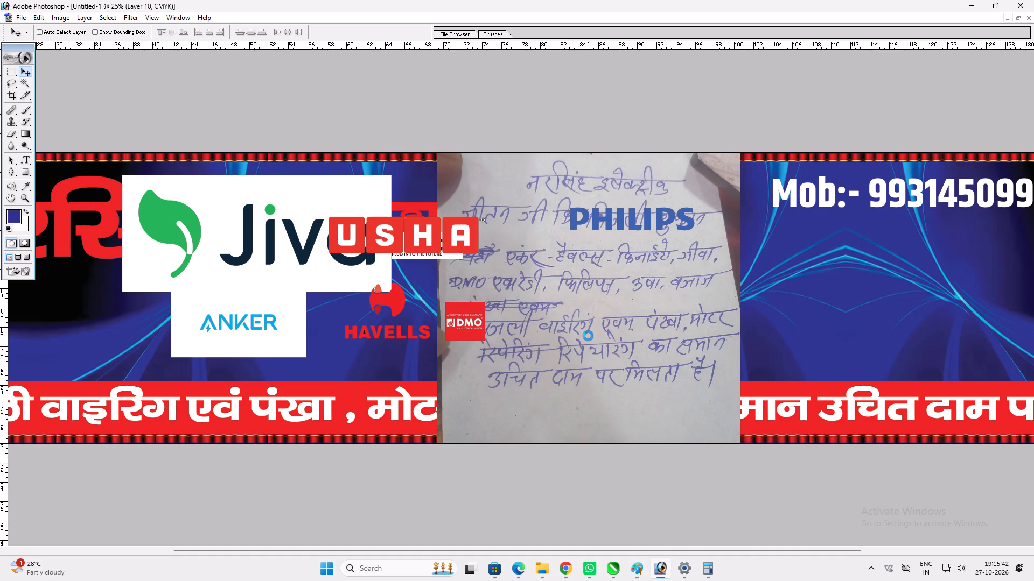
# Remove the Bajaj logo's white background and move the logo slightly right and up, just beneath the Philips logo.
pyautogui.press('w')
pyautogui.click(569, 323)
pyautogui.click(563, 331)
pyautogui.press('Delete')
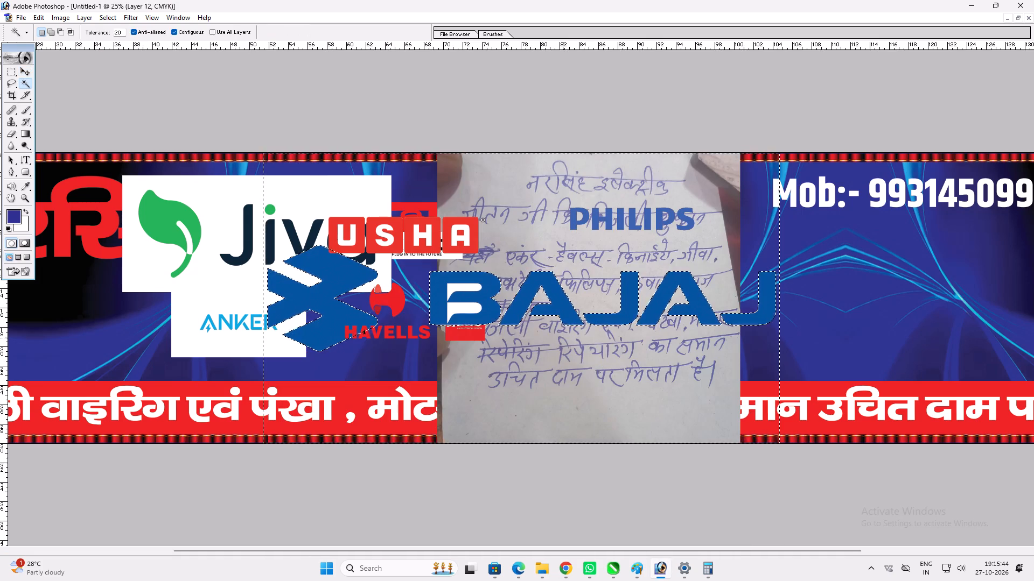
pyautogui.hotkey('ctrl', 'd')
pyautogui.press('space')
pyautogui.rightClick(567, 351)
pyautogui.moveTo(586, 355); pyautogui.dragTo(596, 358)
pyautogui.press('v')
pyautogui.moveTo(581, 302); pyautogui.dragTo(624, 284)
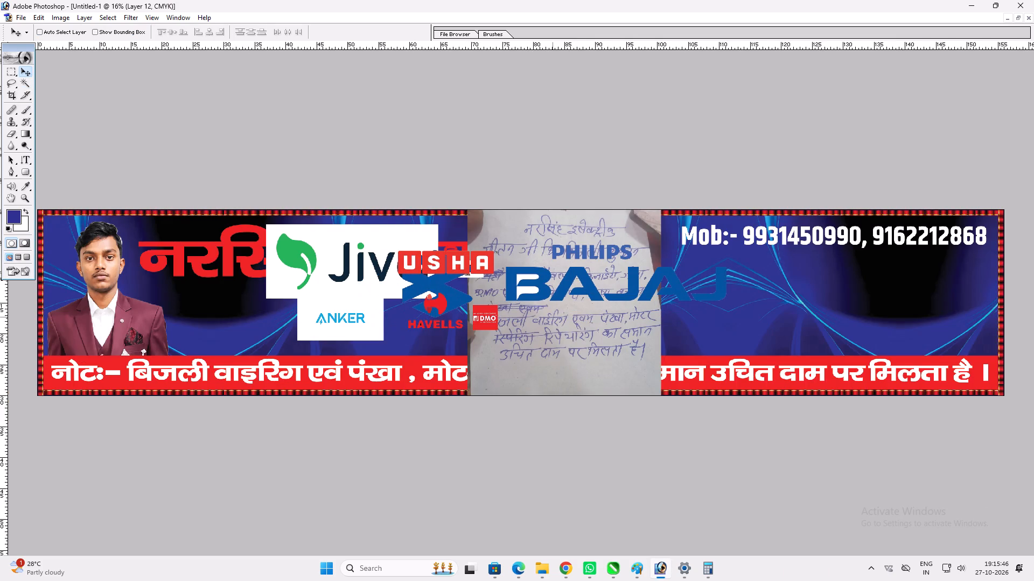
# Send the handwritten note photo to the back, behind the banner artwork.
pyautogui.press('space')
pyautogui.hotkey('ctrl', '+')
pyautogui.hotkey('ctrl', '+')
pyautogui.press('space')
pyautogui.press('space')
pyautogui.press('space')
pyautogui.press('space')
pyautogui.moveTo(644, 320); pyautogui.dragTo(662, 328, button='right')
pyautogui.moveTo(670, 330); pyautogui.dragTo(675, 331)
pyautogui.press('v')
pyautogui.keyDown('ctrl'); pyautogui.click(634, 323); pyautogui.keyUp('ctrl')
pyautogui.hotkey('ctrl', 'shift', '[')
pyautogui.write('vv')
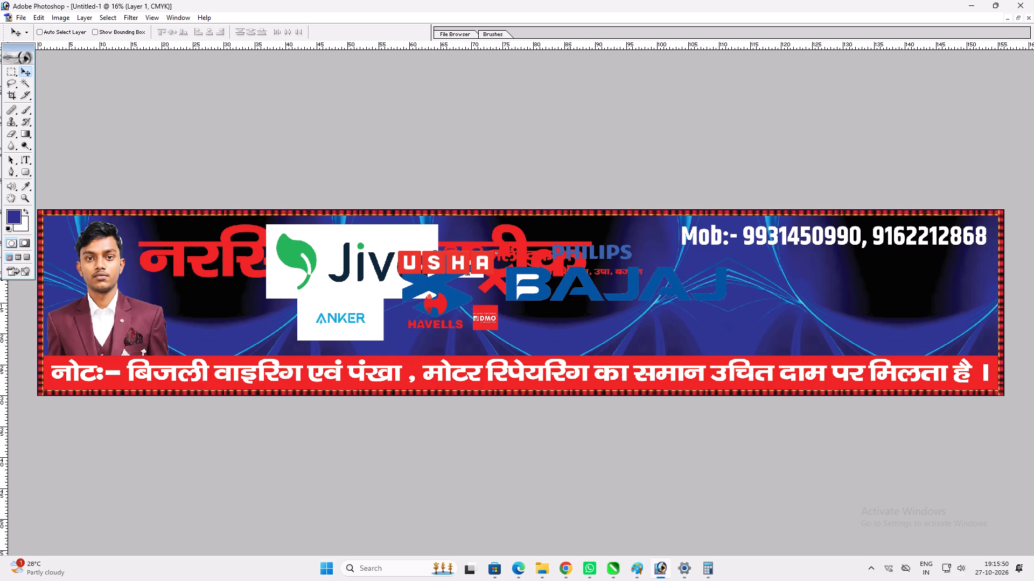
# Move the red "बिजली दुकान" tagline below the shop name and enlarge it toward the right.
pyautogui.keyDown('ctrl'); pyautogui.click(514, 258); pyautogui.keyUp('ctrl')
pyautogui.moveTo(514, 257); pyautogui.dragTo(513, 314)
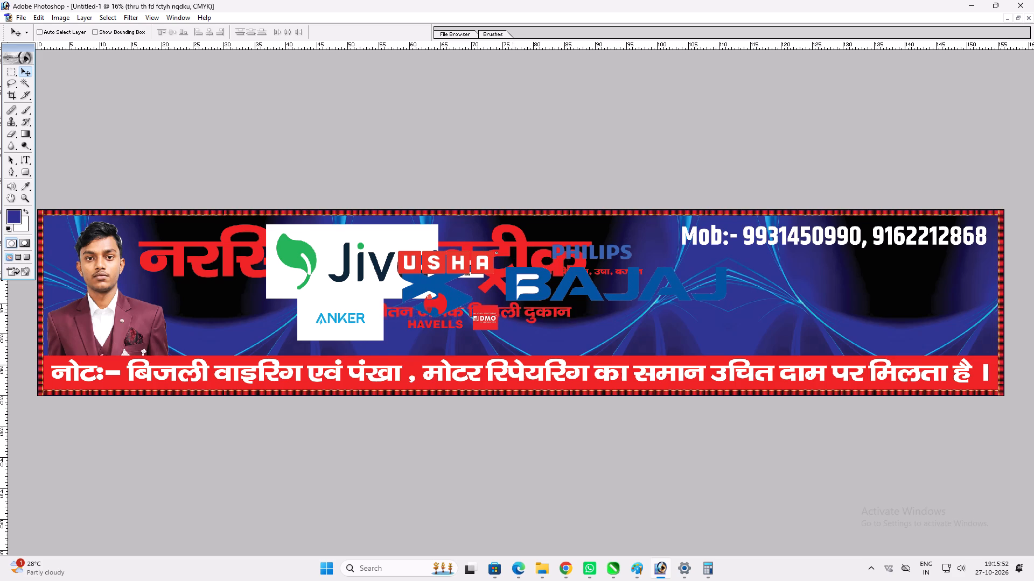
pyautogui.hotkey('ctrl', 't')
pyautogui.keyDown('alt'); pyautogui.keyDown('shift'); pyautogui.moveTo(573, 318); pyautogui.dragTo(677, 322); pyautogui.keyUp('shift'); pyautogui.keyUp('alt')
pyautogui.press('Return')
pyautogui.press('v')
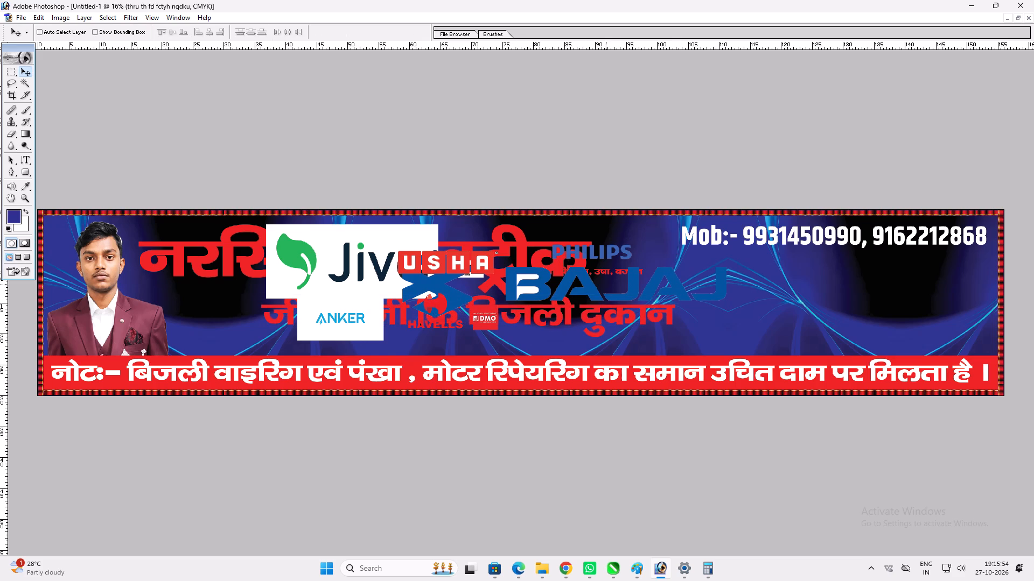
# Scale the red shop name title up to about 122%, stretch it wider and centre it across the banner.
pyautogui.keyDown('ctrl'); pyautogui.click(584, 262); pyautogui.keyUp('ctrl')
pyautogui.hotkey('ctrl', 't')
pyautogui.keyDown('shift'); pyautogui.moveTo(594, 277); pyautogui.dragTo(696, 277); pyautogui.keyUp('shift')
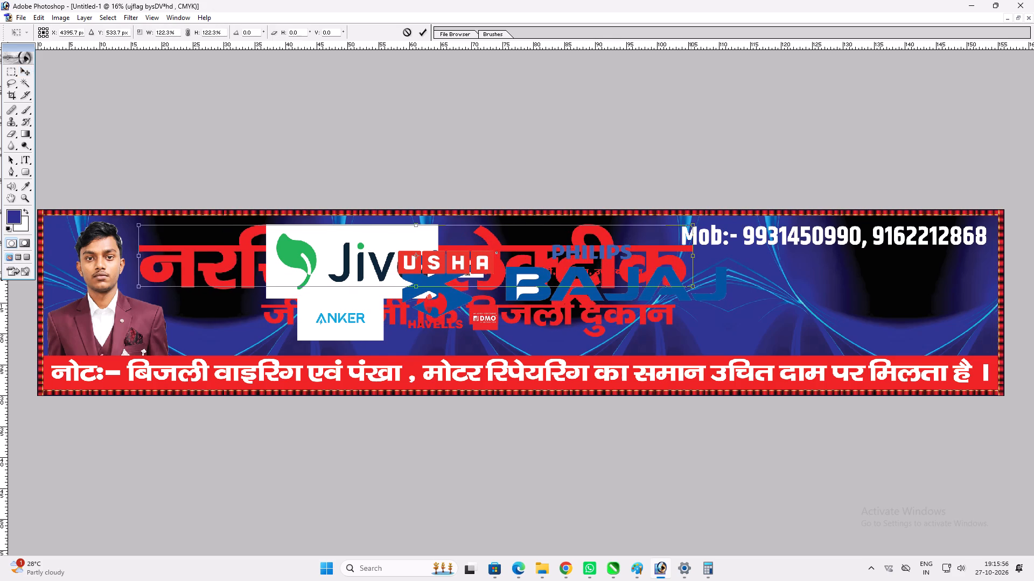
pyautogui.keyDown('shift'); pyautogui.moveTo(701, 260); pyautogui.dragTo(905, 260); pyautogui.keyUp('shift')
pyautogui.keyDown('shift'); pyautogui.moveTo(695, 259); pyautogui.dragTo(963, 258); pyautogui.keyUp('shift')
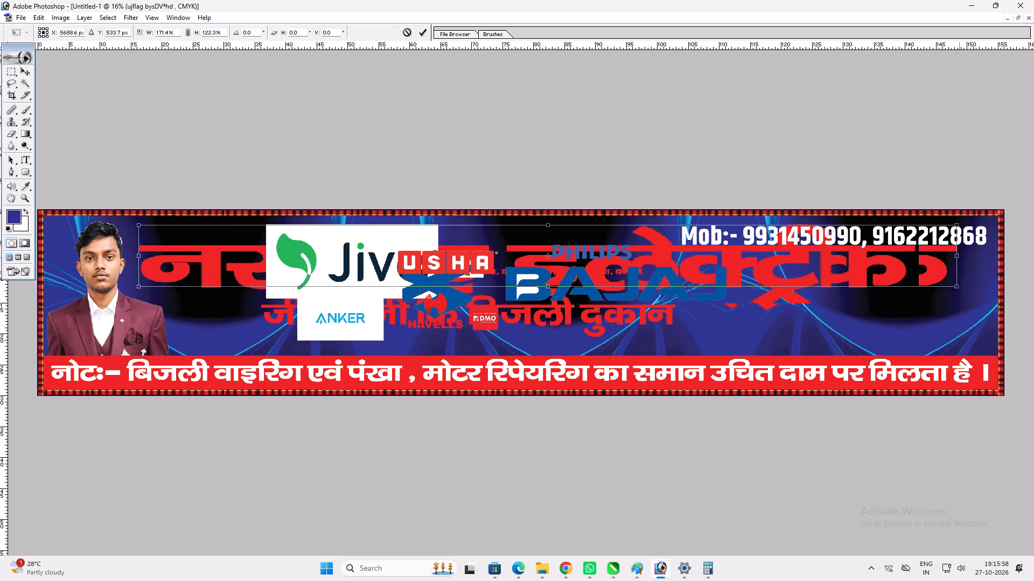
pyautogui.keyDown('shift'); pyautogui.moveTo(963, 258); pyautogui.dragTo(981, 258); pyautogui.keyUp('shift')
pyautogui.keyDown('alt'); pyautogui.keyDown('shift'); pyautogui.moveTo(973, 258); pyautogui.dragTo(871, 251); pyautogui.keyUp('shift'); pyautogui.keyUp('alt')
pyautogui.press('Return')
pyautogui.write('vv')
pyautogui.keyDown('shift'); pyautogui.moveTo(818, 268); pyautogui.dragTo(797, 267); pyautogui.keyUp('shift')
pyautogui.hotkey('ctrl', 't')
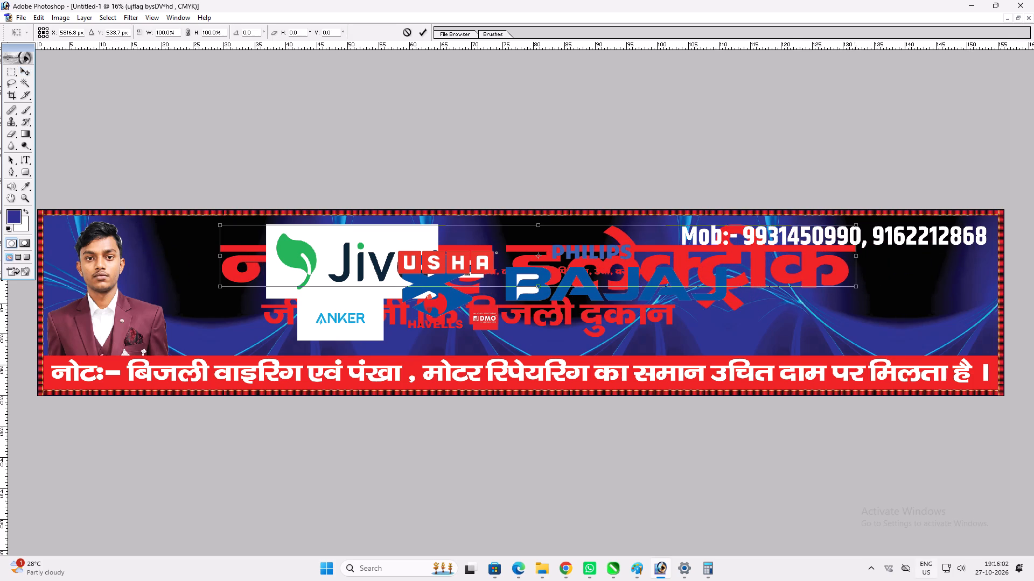
pyautogui.keyDown('alt'); pyautogui.keyDown('shift'); pyautogui.moveTo(854, 258); pyautogui.dragTo(874, 252); pyautogui.keyUp('shift'); pyautogui.keyUp('alt')
pyautogui.press('Return')
pyautogui.press('v')
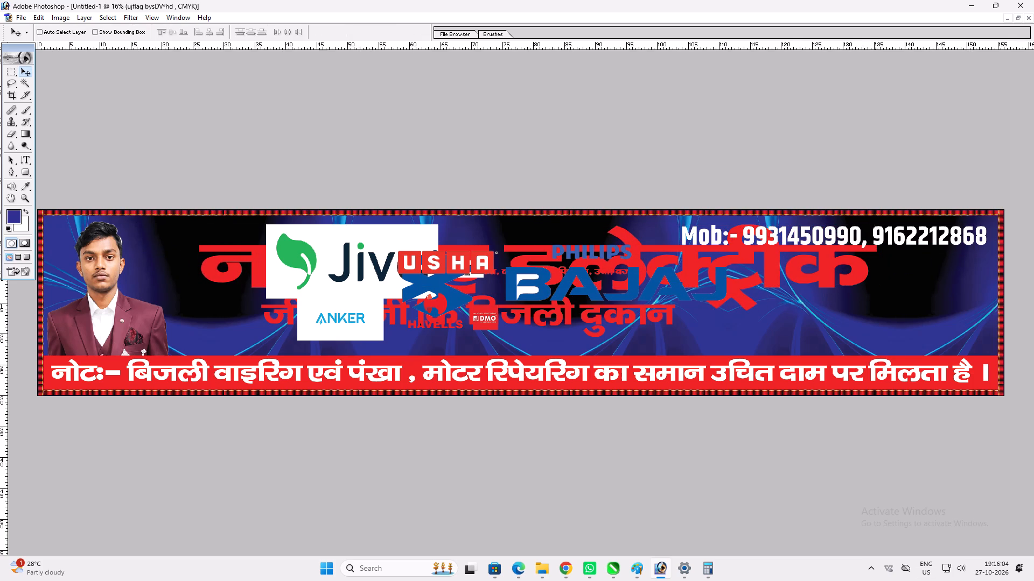
# Move the red "बिजली दुकान" tagline to the right beneath the shop name.
pyautogui.hotkey('ctrl', '0')
pyautogui.press('v')
pyautogui.hotkey('ctrl', '+')
pyautogui.press('space')
pyautogui.hotkey('ctrl', '+')
pyautogui.press('space')
pyautogui.press('space')
pyautogui.press('space')
pyautogui.press('space')
pyautogui.press('space')
pyautogui.press('space')
pyautogui.press('space')
pyautogui.press('space')
pyautogui.press('space')
pyautogui.press('space')
pyautogui.press('space')
pyautogui.press('space')
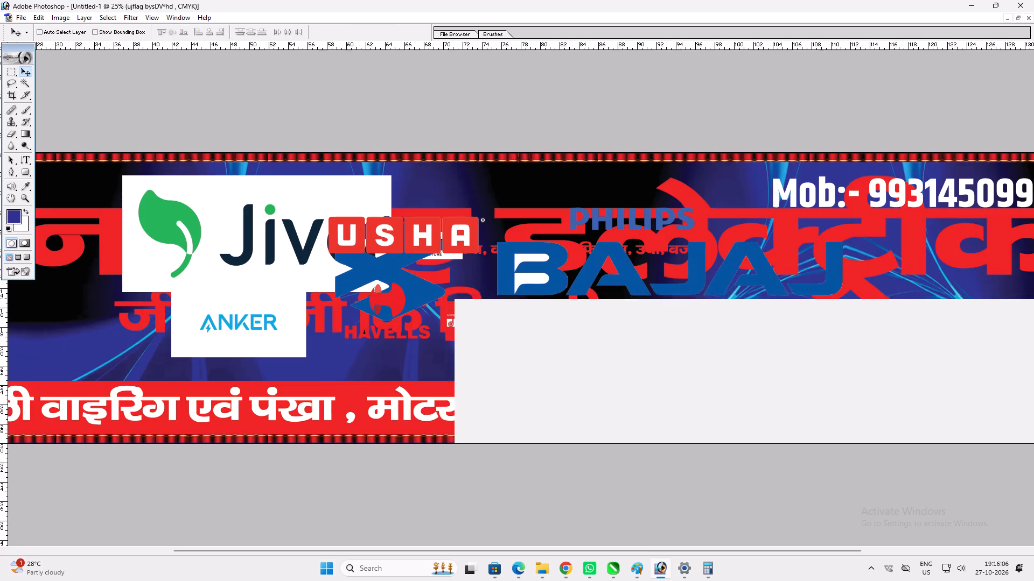
pyautogui.rightClick(662, 291)
pyautogui.moveTo(678, 290); pyautogui.dragTo(683, 292)
pyautogui.scroll(3, 690, 296)
pyautogui.press('v')
pyautogui.keyDown('ctrl'); pyautogui.click(735, 321); pyautogui.keyUp('ctrl')
pyautogui.keyDown('ctrl'); pyautogui.moveTo(736, 320); pyautogui.dragTo(956, 330); pyautogui.keyUp('ctrl')
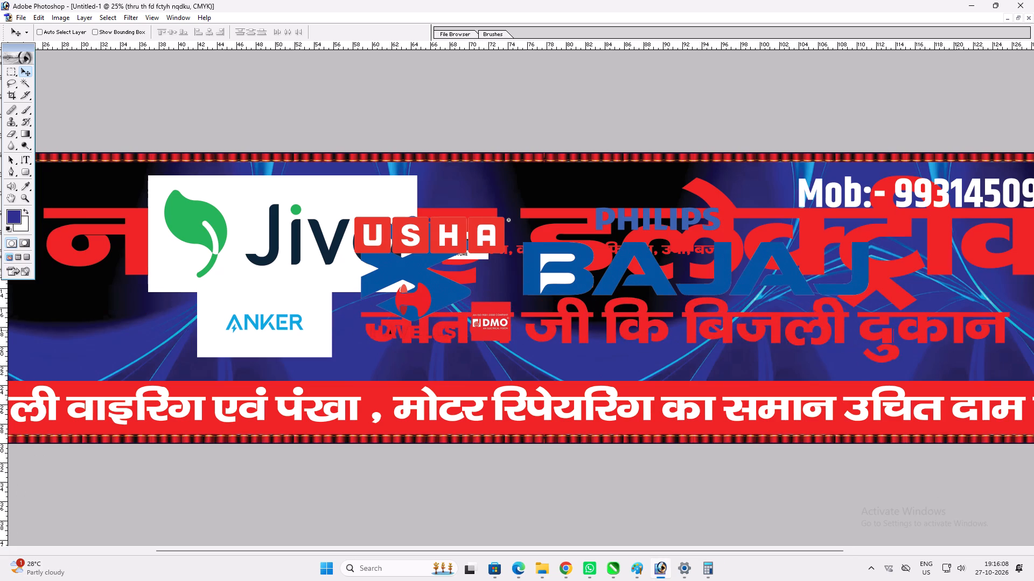
# Change the shop name title's font to RAJ 02.
pyautogui.press('t')
pyautogui.click(822, 245)
pyautogui.hotkey('ctrl', 'a')
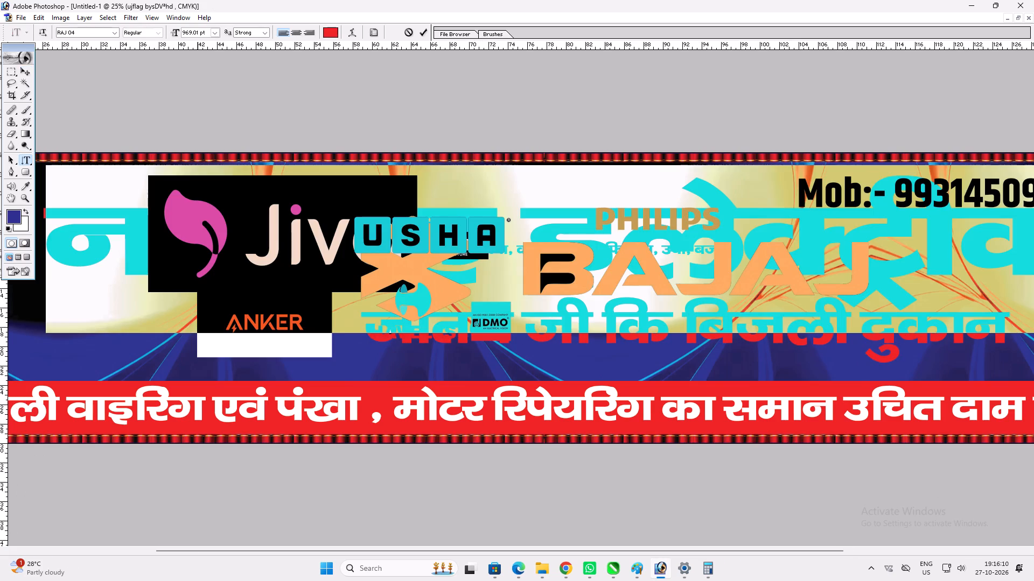
pyautogui.click(79, 29)
pyautogui.write('ra')
pyautogui.press('Down')
pyautogui.press('Down')
pyautogui.press('Down')
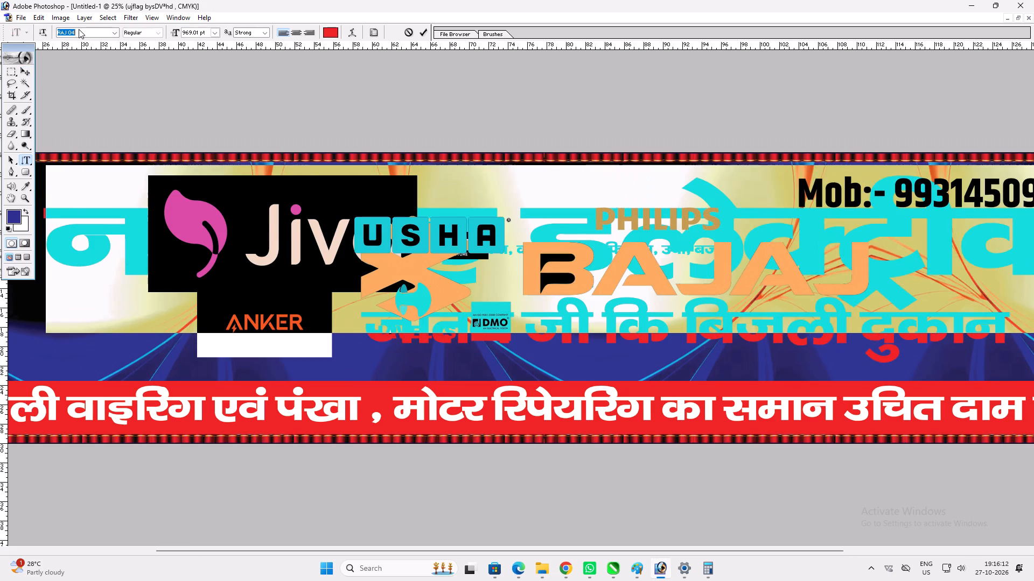
pyautogui.press('Up')
pyautogui.press('Up')
pyautogui.press('Return')
pyautogui.press('Return')
pyautogui.press('v')
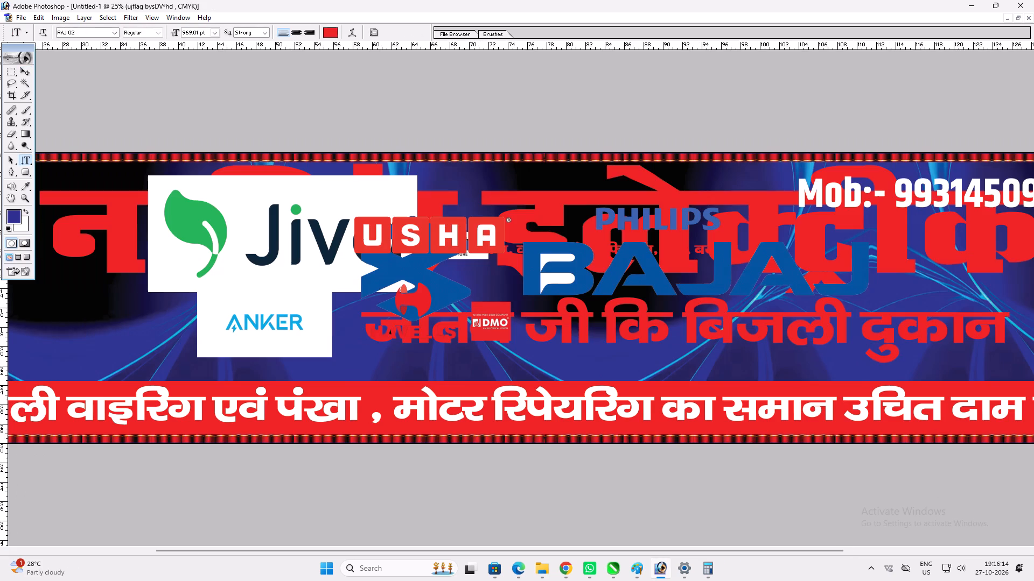
# Narrow the shop name title so that it ends before the mobile numbers.
pyautogui.press('space')
pyautogui.press('space')
pyautogui.press('space')
pyautogui.press('space')
pyautogui.press('space')
pyautogui.press('space')
pyautogui.press('space')
pyautogui.press('space')
pyautogui.press('space')
pyautogui.press('space')
pyautogui.press('space')
pyautogui.press('space')
pyautogui.press('space')
pyautogui.press('space')
pyautogui.press('space')
pyautogui.press('space')
pyautogui.press('space')
pyautogui.press('space')
pyautogui.press('space')
pyautogui.press('space')
pyautogui.rightClick(425, 196)
pyautogui.click(441, 201)
pyautogui.rightClick(450, 200)
pyautogui.moveTo(462, 204); pyautogui.dragTo(471, 207)
pyautogui.scroll(3, 472, 207)
pyautogui.hotkey('ctrl', 't')
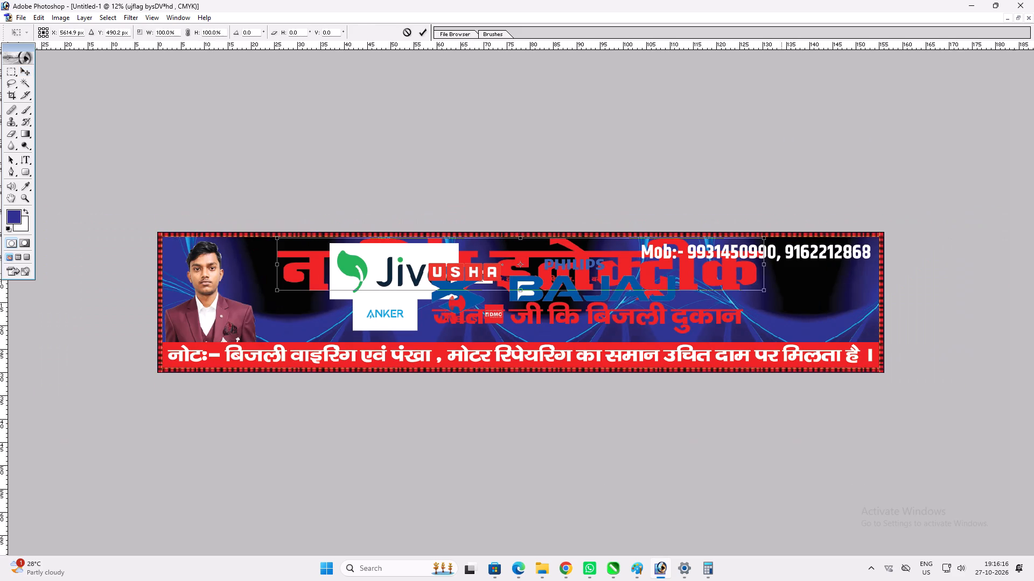
pyautogui.keyDown('shift'); pyautogui.moveTo(766, 267); pyautogui.dragTo(597, 266); pyautogui.keyUp('shift')
pyautogui.write('vv')
pyautogui.press('Return')
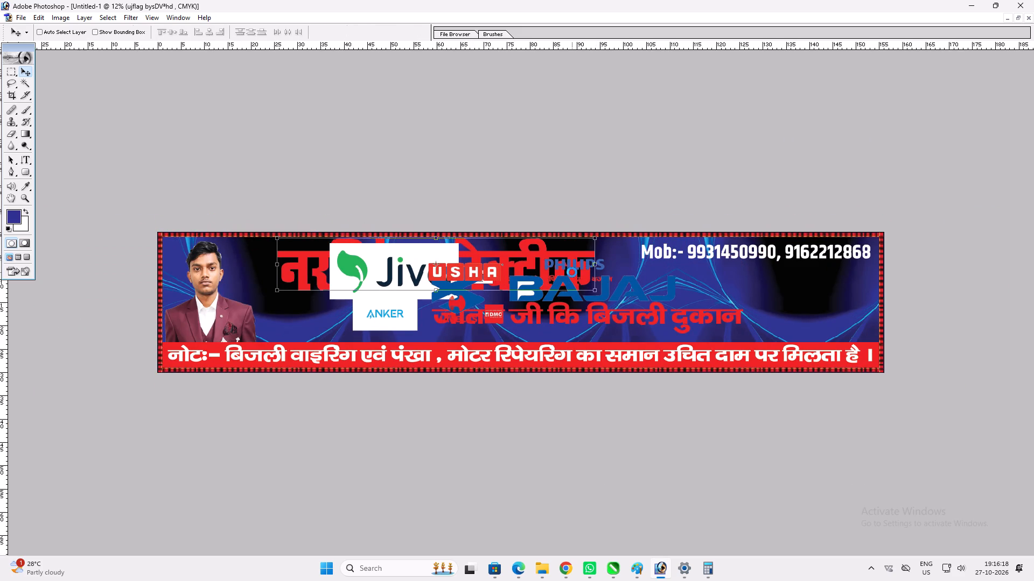
# Move the shop name title left beside the man's portrait and widen it toward the mobile numbers.
pyautogui.write('vv')
pyautogui.moveTo(573, 276); pyautogui.dragTo(536, 280)
pyautogui.hotkey('ctrl', 't')
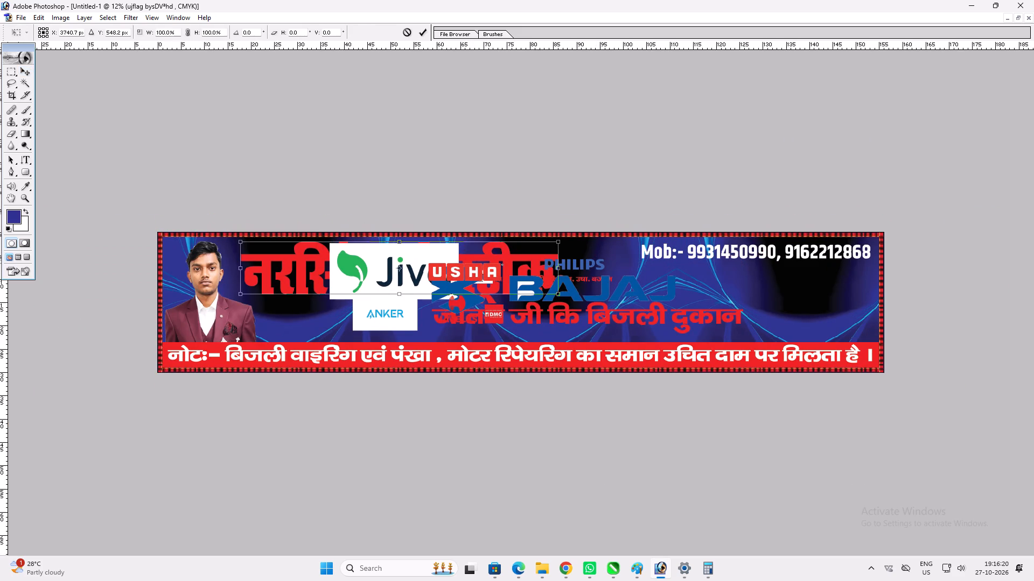
pyautogui.keyDown('shift'); pyautogui.moveTo(560, 264); pyautogui.dragTo(623, 265); pyautogui.keyUp('shift')
pyautogui.hotkey('shift', 'Return')
pyautogui.press('t')
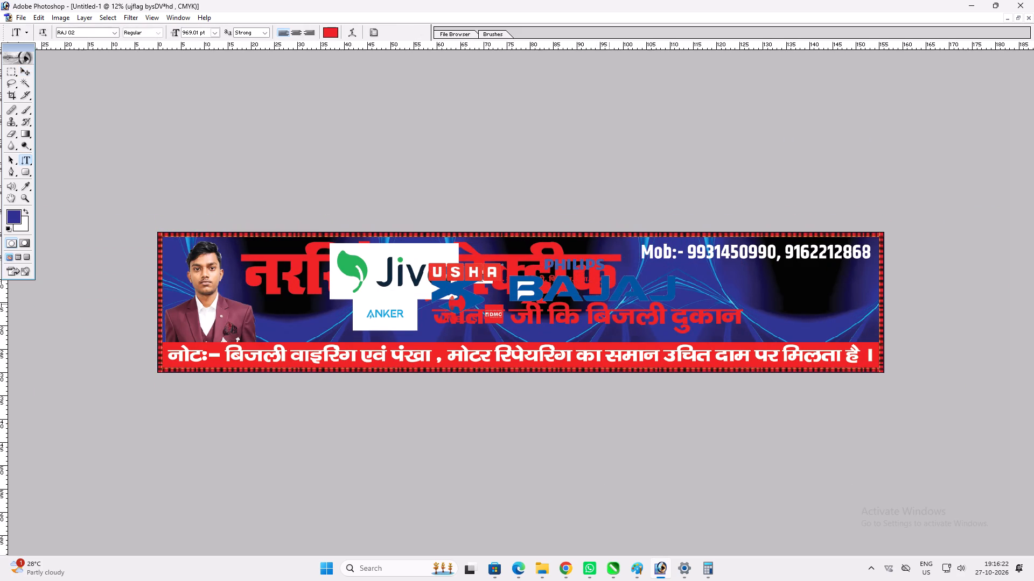
# Move the "बिजली दुकान" tagline up under the mobile numbers and narrow it from its left side to clear the title.
pyautogui.keyDown('ctrl'); pyautogui.click(607, 313); pyautogui.keyUp('ctrl')
pyautogui.moveTo(605, 313); pyautogui.dragTo(715, 286)
pyautogui.press('Return')
pyautogui.write('vv')
pyautogui.press('v')
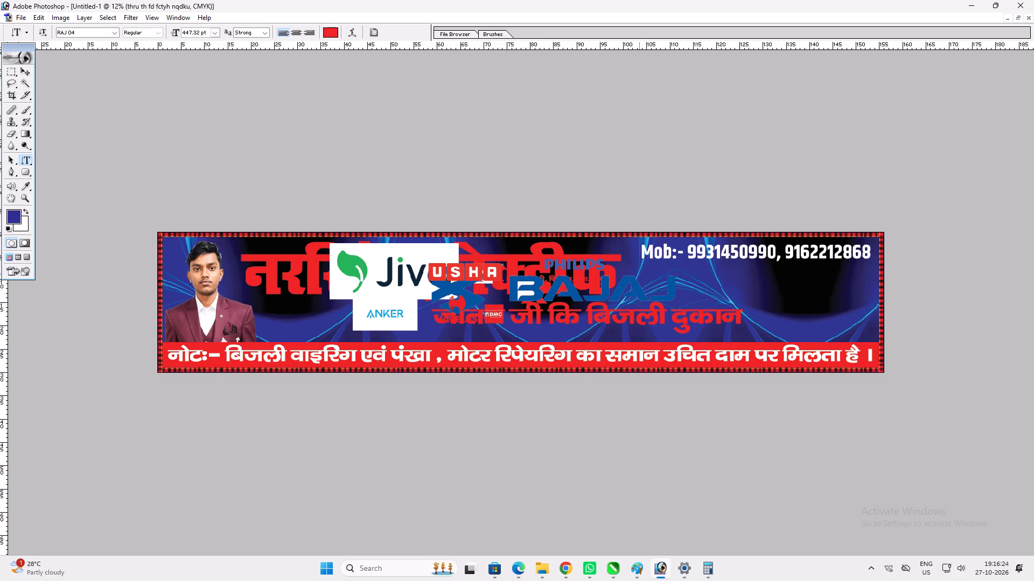
pyautogui.moveTo(634, 310); pyautogui.dragTo(746, 275)
pyautogui.hotkey('ctrl', 't')
pyautogui.keyDown('shift'); pyautogui.moveTo(540, 279); pyautogui.dragTo(604, 275); pyautogui.keyUp('shift')
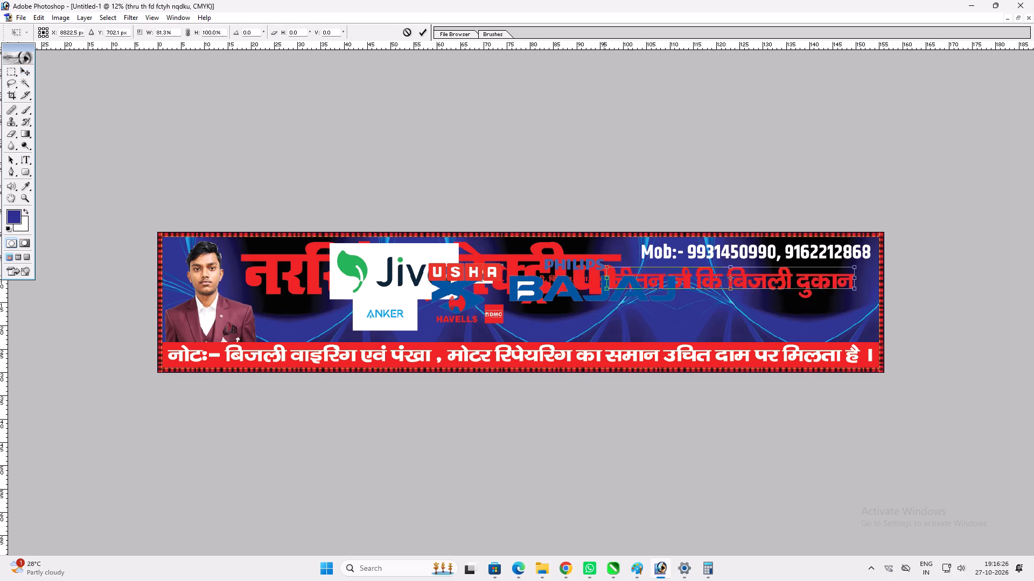
pyautogui.keyDown('shift'); pyautogui.moveTo(604, 275); pyautogui.dragTo(618, 273); pyautogui.keyUp('shift')
pyautogui.press('Return')
pyautogui.press('v')
# Enlarge the "बिजली दुकान" tagline to about 106% so its right end lines up with the mobile numbers.
pyautogui.click(625, 277)
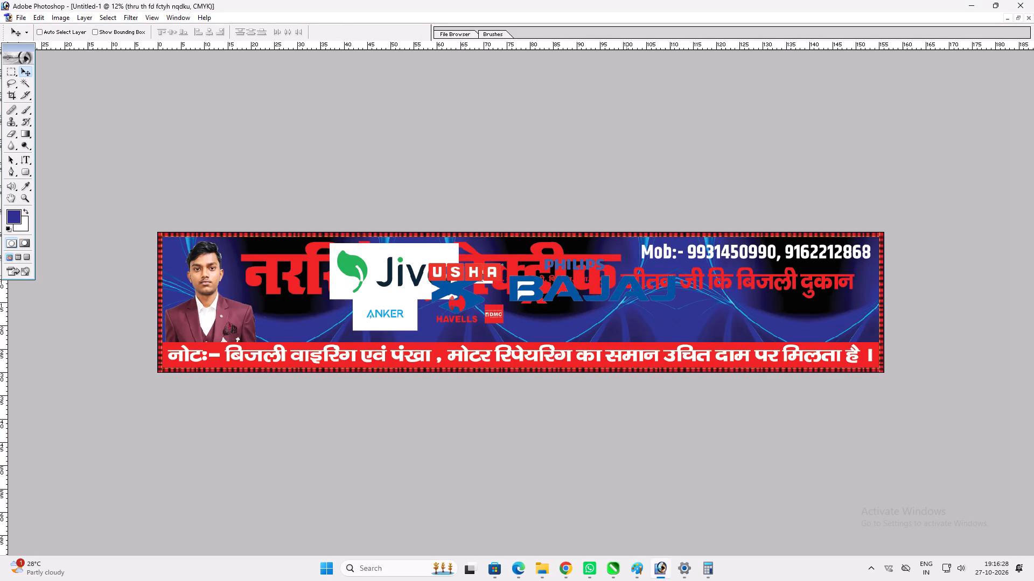
pyautogui.hotkey('ctrl', 't')
pyautogui.keyDown('shift'); pyautogui.moveTo(856, 287); pyautogui.dragTo(871, 284); pyautogui.keyUp('shift')
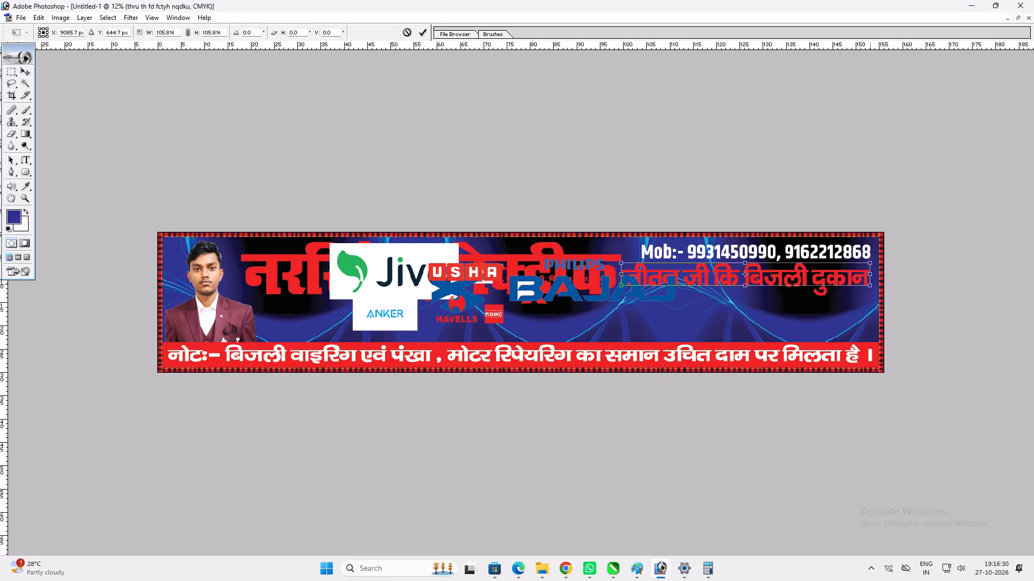
pyautogui.keyDown('shift'); pyautogui.moveTo(871, 284); pyautogui.dragTo(871, 284); pyautogui.keyUp('shift')
pyautogui.press('Return')
pyautogui.press('v')
# Narrow the shop name title slightly from its right side to leave a gap before the tagline.
pyautogui.keyDown('ctrl'); pyautogui.click(605, 272); pyautogui.keyUp('ctrl')
pyautogui.hotkey('ctrl', 't')
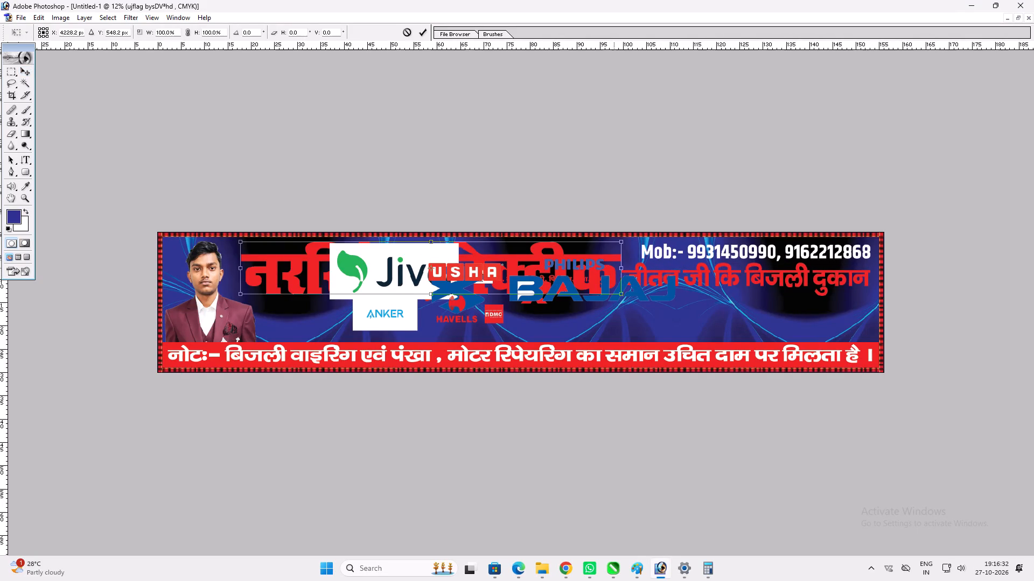
pyautogui.keyDown('shift'); pyautogui.moveTo(616, 266); pyautogui.dragTo(593, 266); pyautogui.keyUp('shift')
pyautogui.hotkey('shift', 'Return')
pyautogui.press('v')
# Shift the "बिजली दुकान" tagline left toward the title and widen it to about 106%, ending below the mobile numbers' right edge.
pyautogui.keyDown('ctrl'); pyautogui.click(639, 274); pyautogui.keyUp('ctrl')
pyautogui.moveTo(637, 274); pyautogui.dragTo(633, 275)
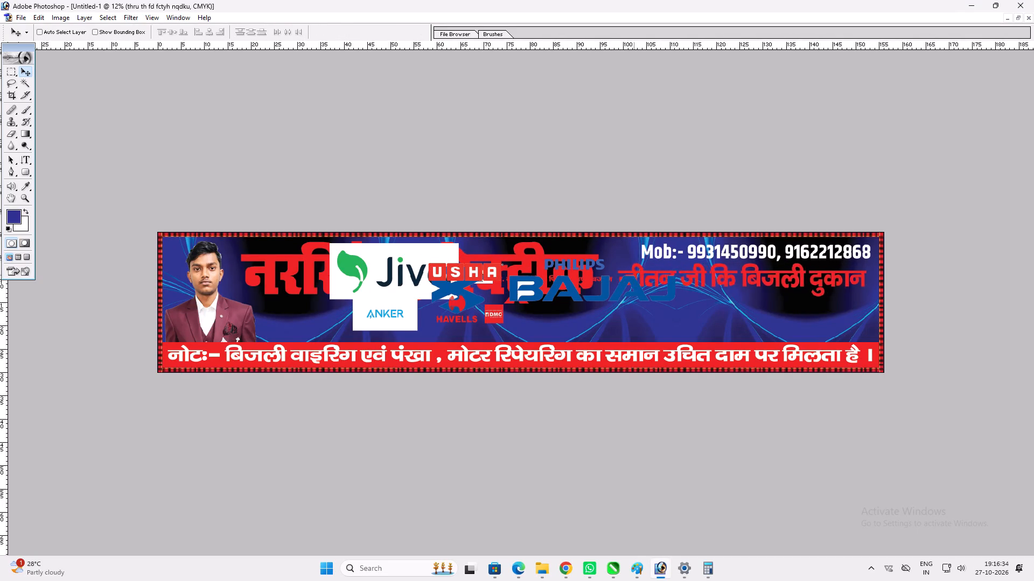
pyautogui.moveTo(633, 275); pyautogui.dragTo(621, 275)
pyautogui.hotkey('ctrl', 't')
pyautogui.keyDown('shift'); pyautogui.moveTo(854, 278); pyautogui.dragTo(868, 273); pyautogui.keyUp('shift')
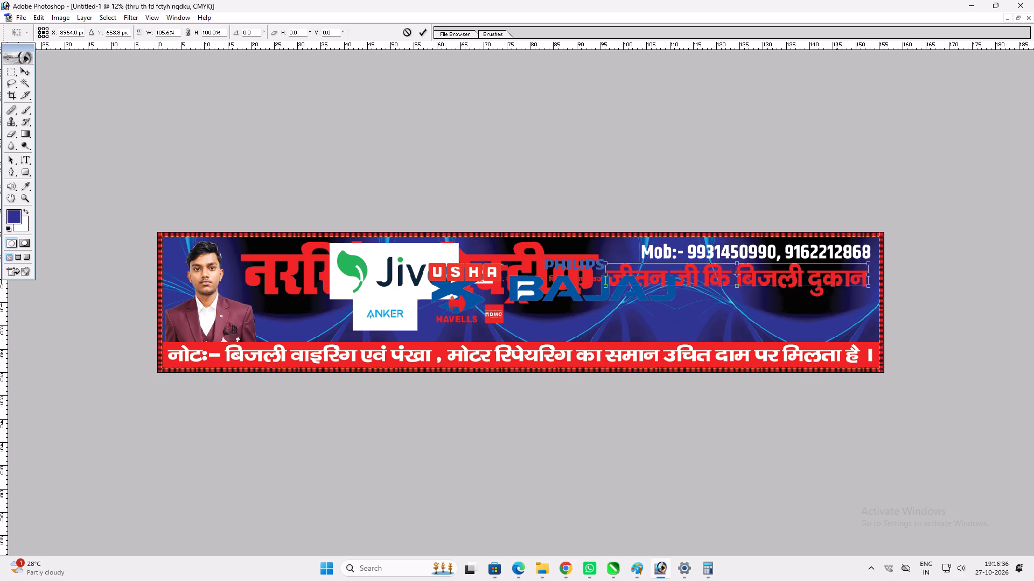
pyautogui.hotkey('shift', 'Return')
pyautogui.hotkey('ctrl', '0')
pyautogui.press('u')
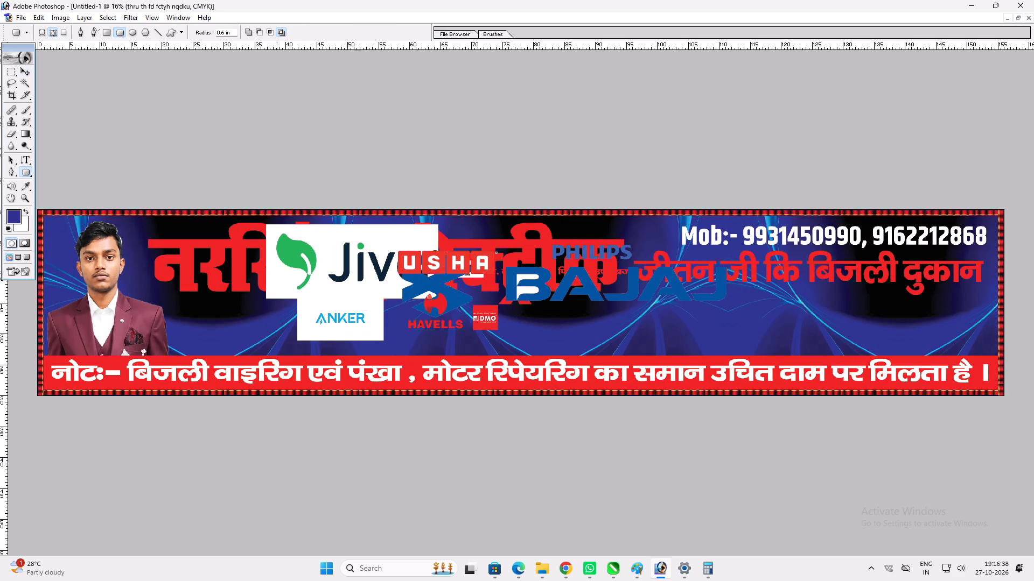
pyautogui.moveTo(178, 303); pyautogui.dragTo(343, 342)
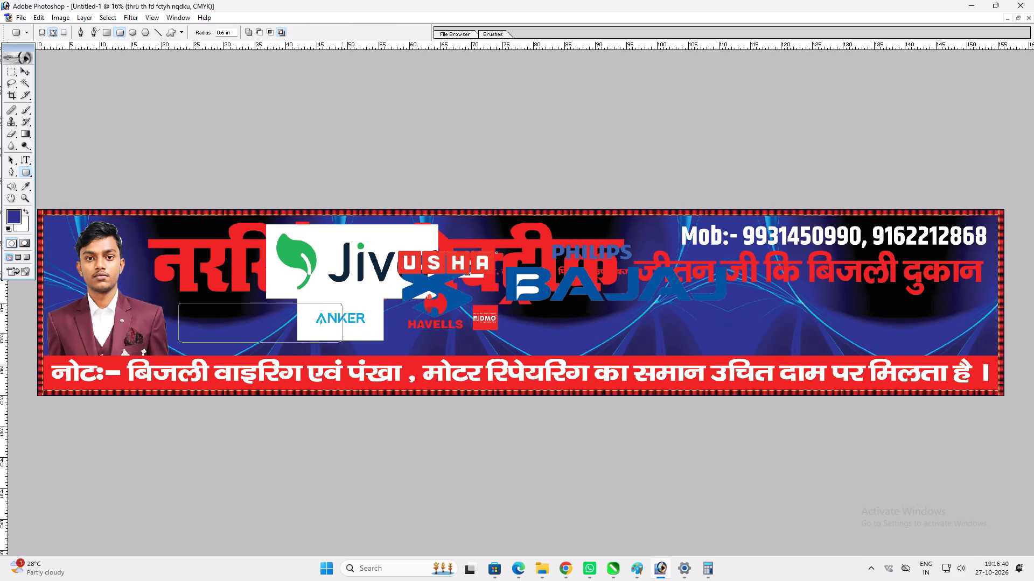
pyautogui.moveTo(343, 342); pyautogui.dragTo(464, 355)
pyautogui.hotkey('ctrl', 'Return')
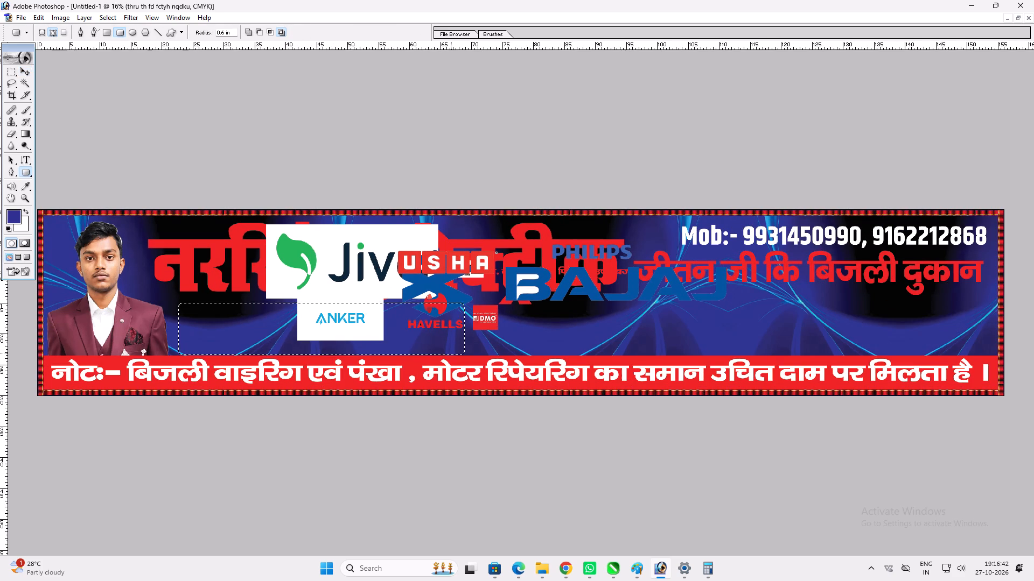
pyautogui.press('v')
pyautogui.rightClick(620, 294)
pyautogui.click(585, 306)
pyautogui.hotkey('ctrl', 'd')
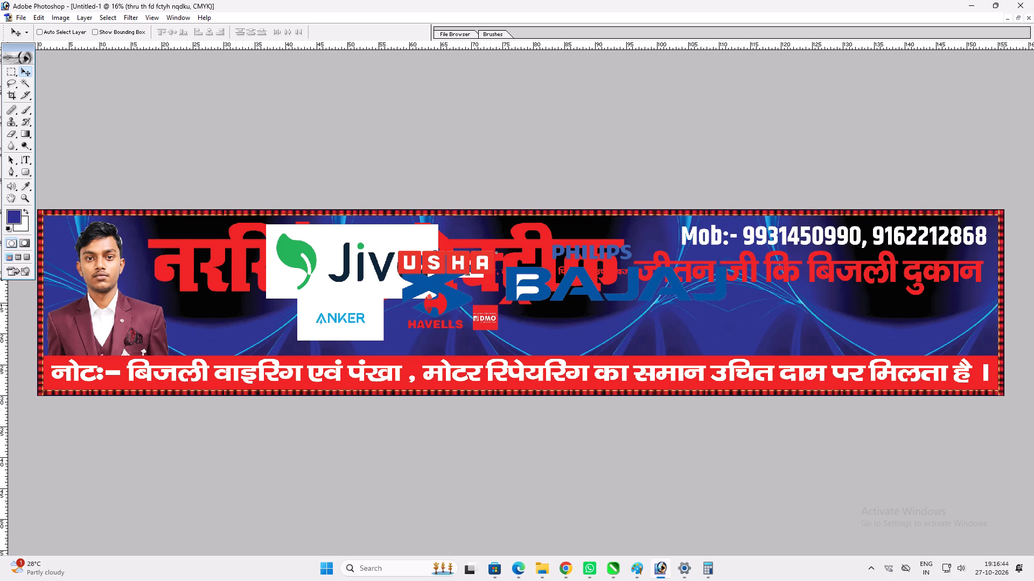
# Copy a 0.6 in radius rounded-rectangle area of the background, from beside the portrait past the DMO logo, onto a new topmost layer.
pyautogui.press('u')
pyautogui.moveTo(183, 299); pyautogui.dragTo(537, 353)
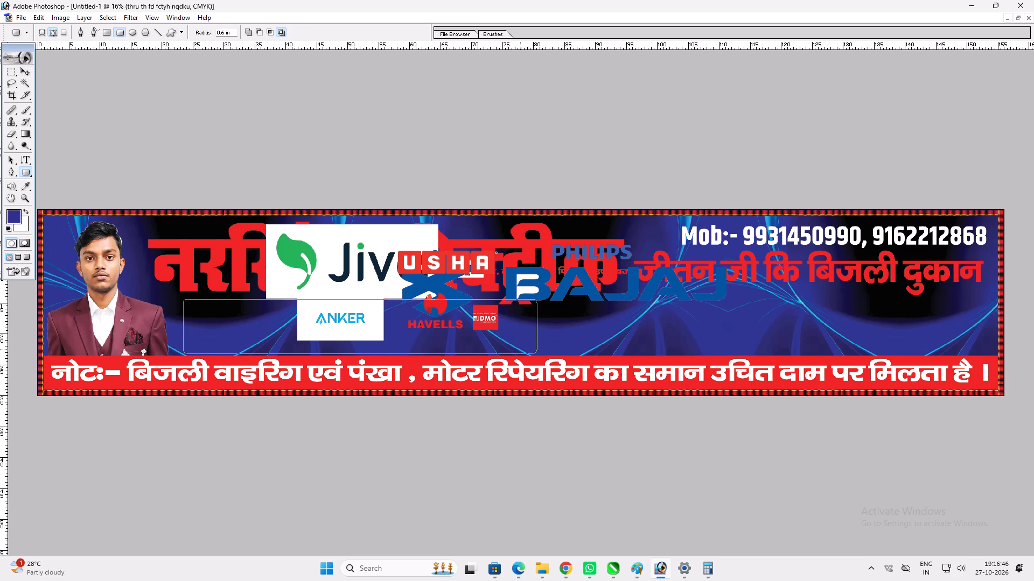
pyautogui.hotkey('ctrl', 'Return')
pyautogui.press('v')
pyautogui.rightClick(565, 324)
pyautogui.click(606, 353)
pyautogui.hotkey('ctrl', 'c')
pyautogui.hotkey('ctrl', 'v')
pyautogui.hotkey('ctrl', 'shift', ']')
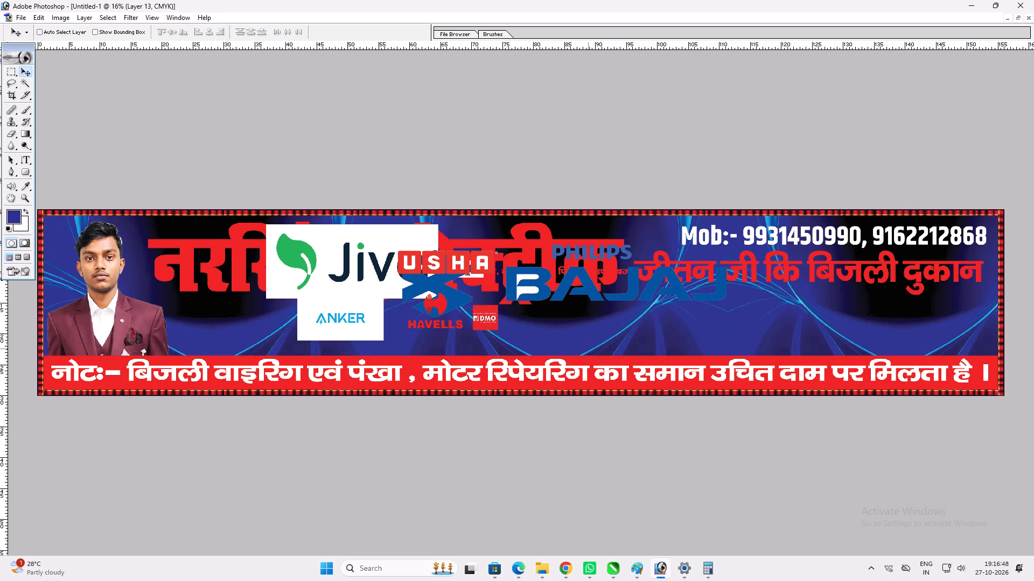
# Shift the white rounded panel next to the portrait and stretch it wider and slightly taller above the note strip.
pyautogui.press('v')
pyautogui.moveTo(488, 339); pyautogui.dragTo(478, 336)
pyautogui.hotkey('ctrl', 't')
pyautogui.keyDown('shift'); pyautogui.moveTo(526, 348); pyautogui.dragTo(532, 348); pyautogui.keyUp('shift')
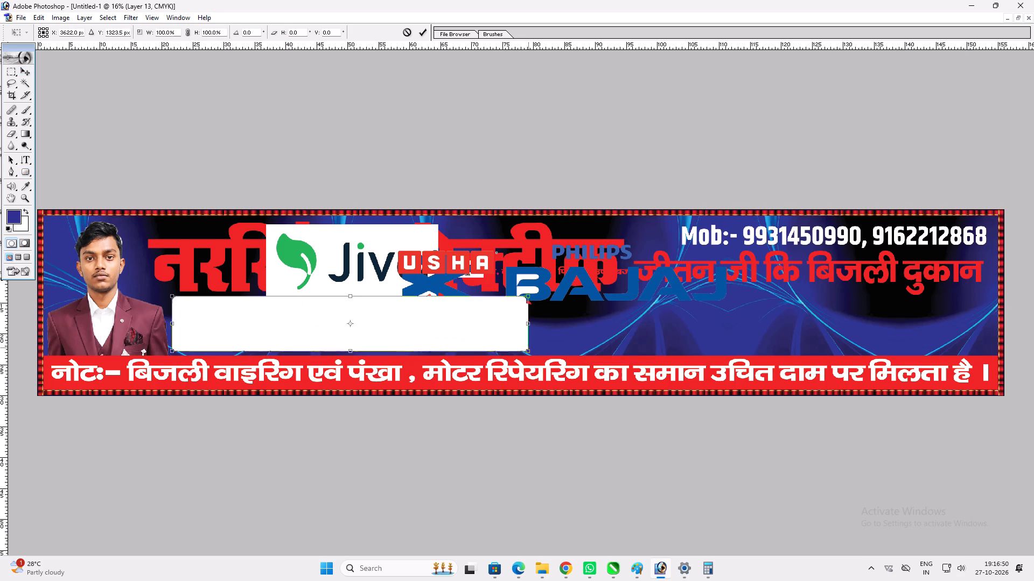
pyautogui.keyDown('shift'); pyautogui.moveTo(532, 348); pyautogui.dragTo(546, 346); pyautogui.keyUp('shift')
pyautogui.keyDown('shift'); pyautogui.moveTo(543, 328); pyautogui.dragTo(563, 326); pyautogui.keyUp('shift')
pyautogui.hotkey('shift', 'Return')
pyautogui.press('v')
# Add an 11 px outside stroke in dark red to the white rounded panel.
pyautogui.hotkey('alt', 'l')
pyautogui.hotkey('alt', 'y')
pyautogui.press('k')
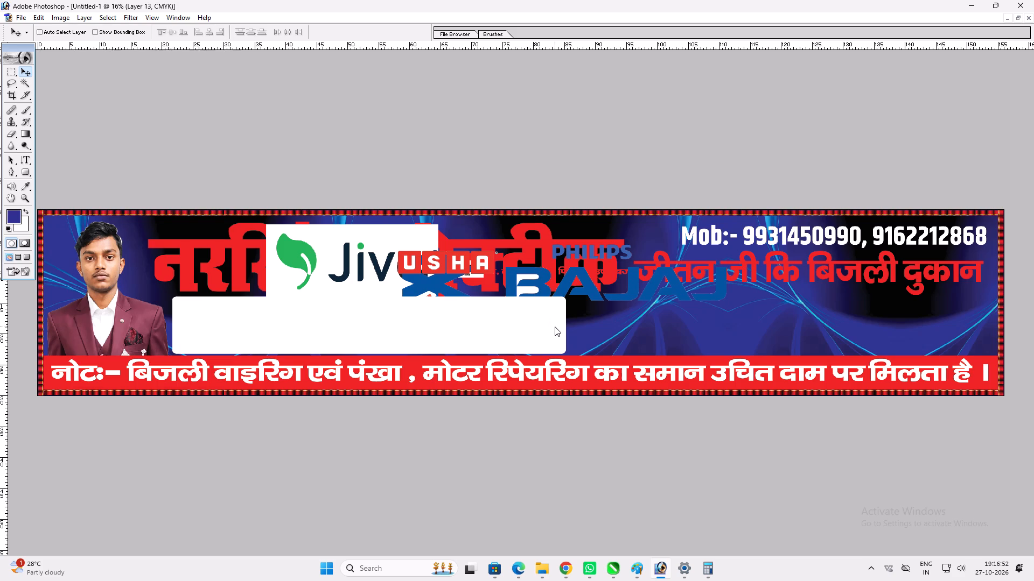
pyautogui.scroll(13, 521, 303)
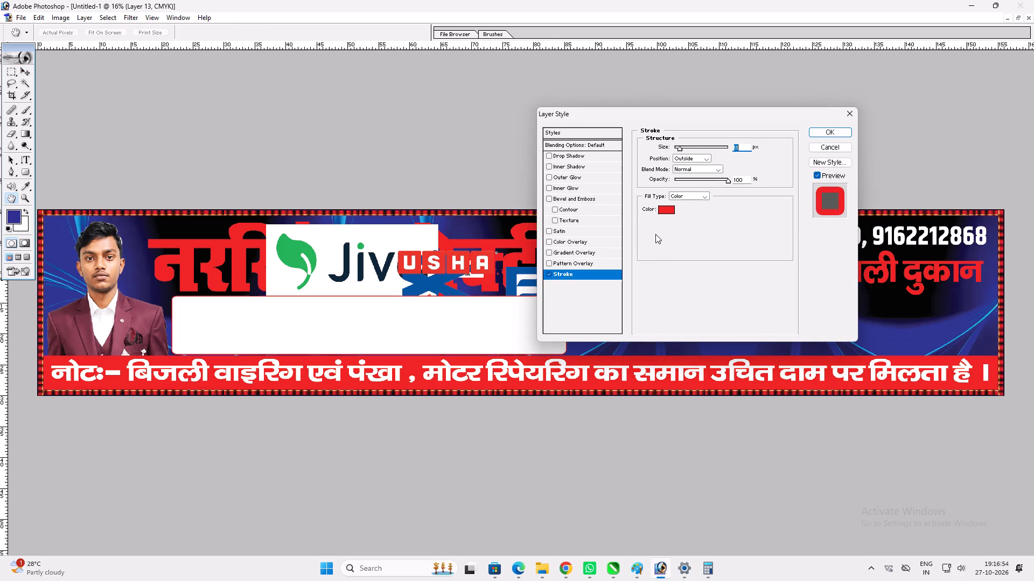
pyautogui.click(662, 216)
pyautogui.click(665, 209)
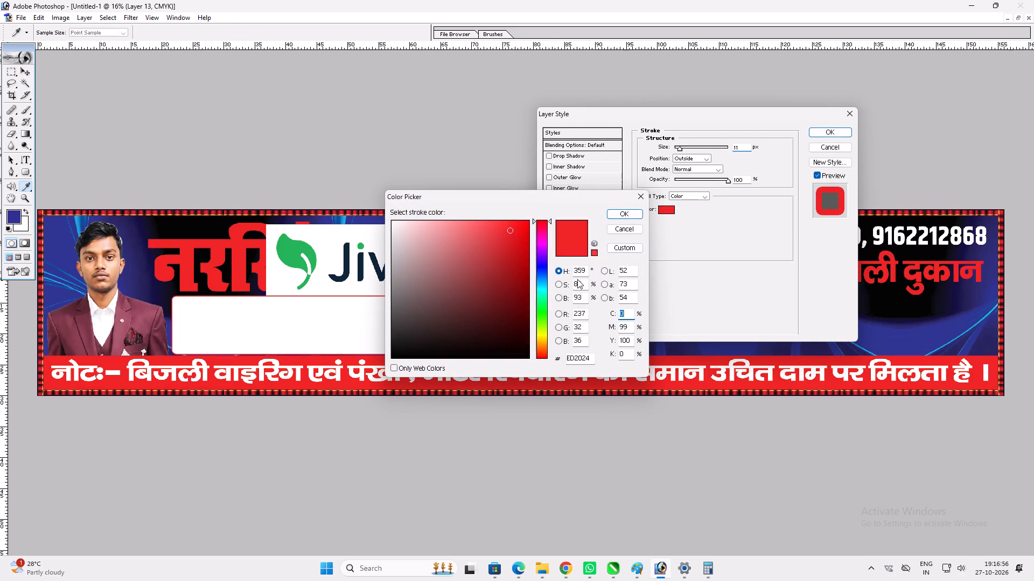
pyautogui.click(529, 278)
pyautogui.moveTo(517, 280); pyautogui.dragTo(532, 299)
pyautogui.press('Return')
pyautogui.scroll(5, 702, 245)
pyautogui.press('Return')
pyautogui.press('v')
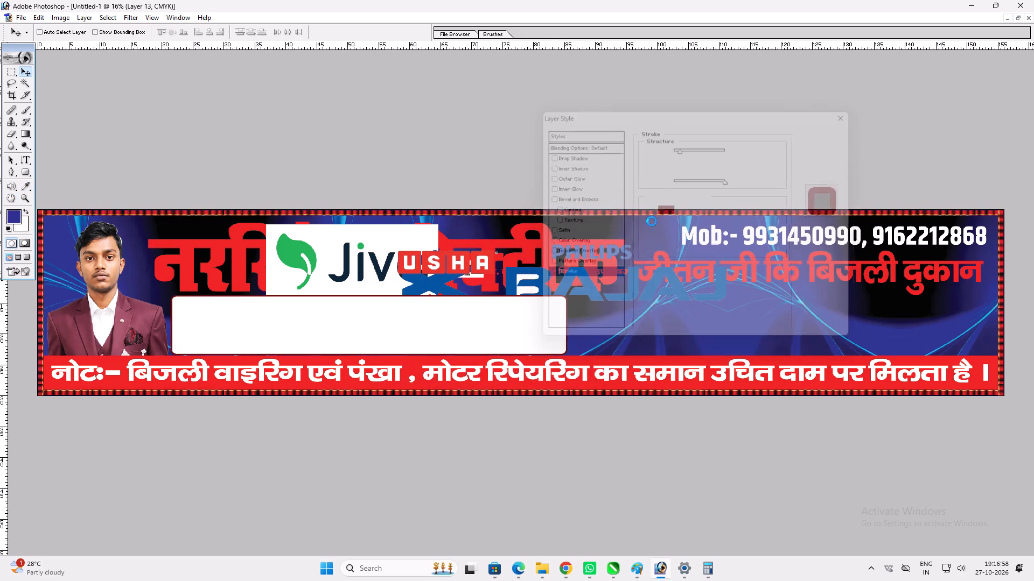
pyautogui.hotkey('ctrl', 't')
pyautogui.press('Return')
pyautogui.press('v')
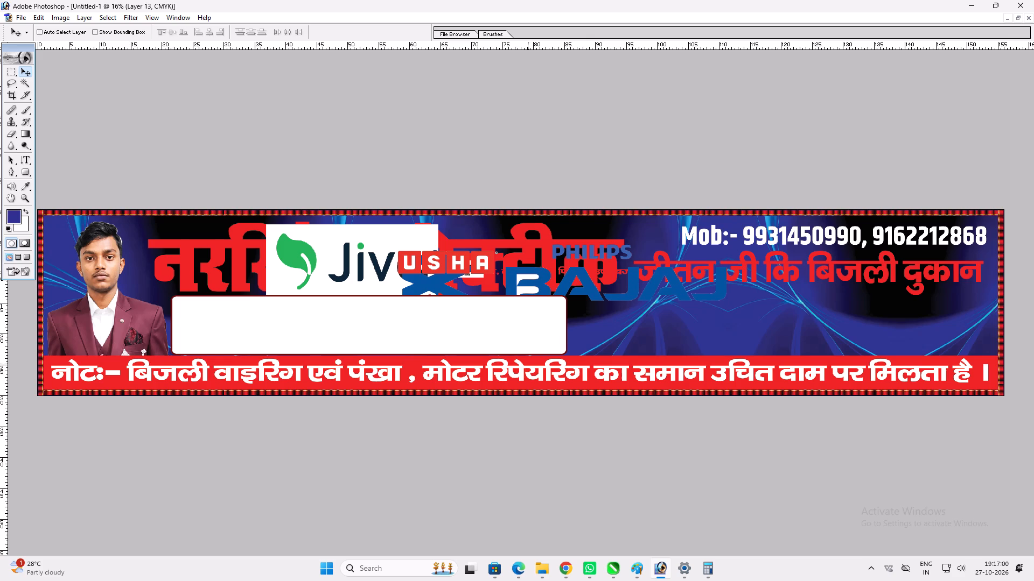
# Lower the top edge of the red strip behind the note line to leave a gap below the white panel.
pyautogui.keyDown('ctrl'); pyautogui.click(528, 364); pyautogui.keyUp('ctrl')
pyautogui.hotkey('ctrl', 't')
pyautogui.keyDown('shift'); pyautogui.moveTo(531, 356); pyautogui.dragTo(525, 360); pyautogui.keyUp('shift')
pyautogui.hotkey('shift', 'Return')
pyautogui.press('v')
# Try different RAJ fonts on the whole Hindi note line in the red strip and set it to RAJ 17.
pyautogui.press('t')
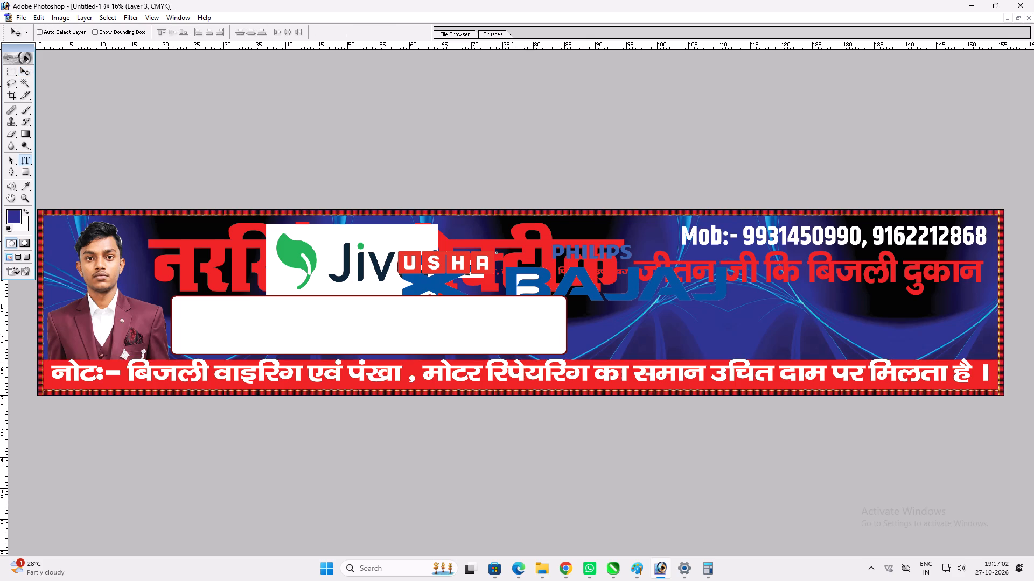
pyautogui.click(512, 378)
pyautogui.hotkey('ctrl', 'a')
pyautogui.click(92, 34)
pyautogui.press('Down')
pyautogui.press('Down')
pyautogui.press('Down')
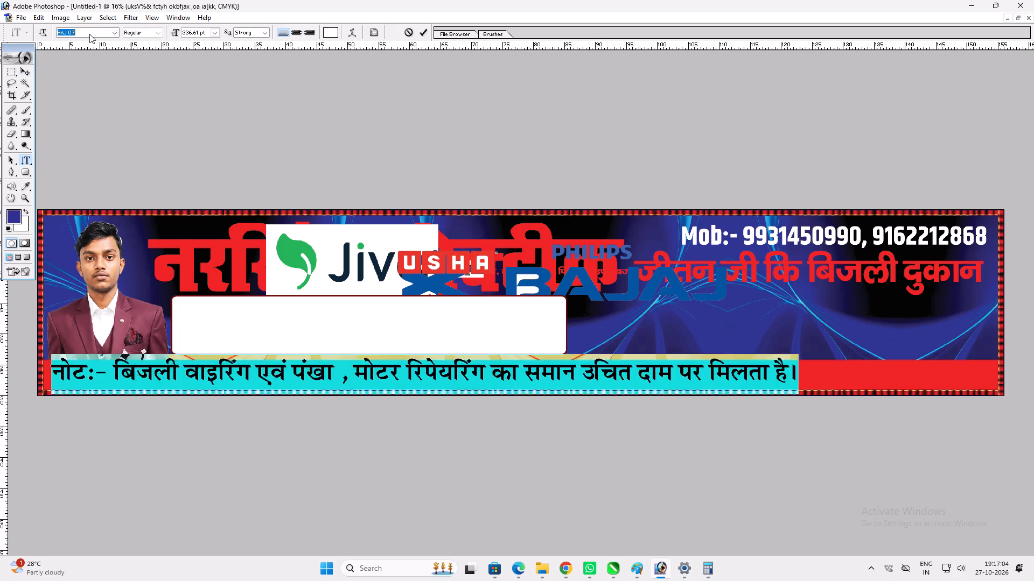
pyautogui.press('Down')
pyautogui.press('Down')
pyautogui.press('Down')
pyautogui.press('Down')
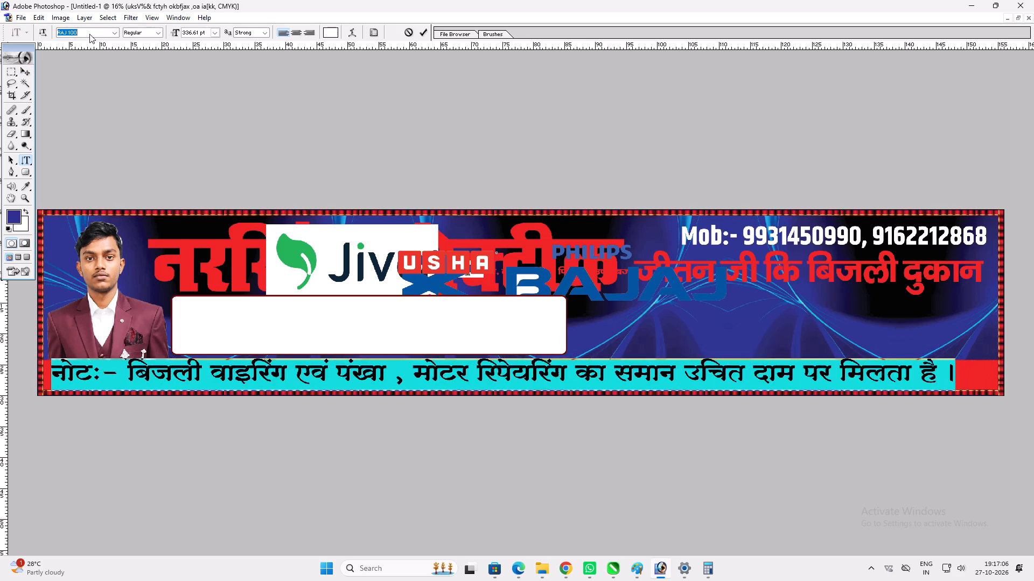
pyautogui.press('Down')
pyautogui.press('Down')
pyautogui.press('Down')
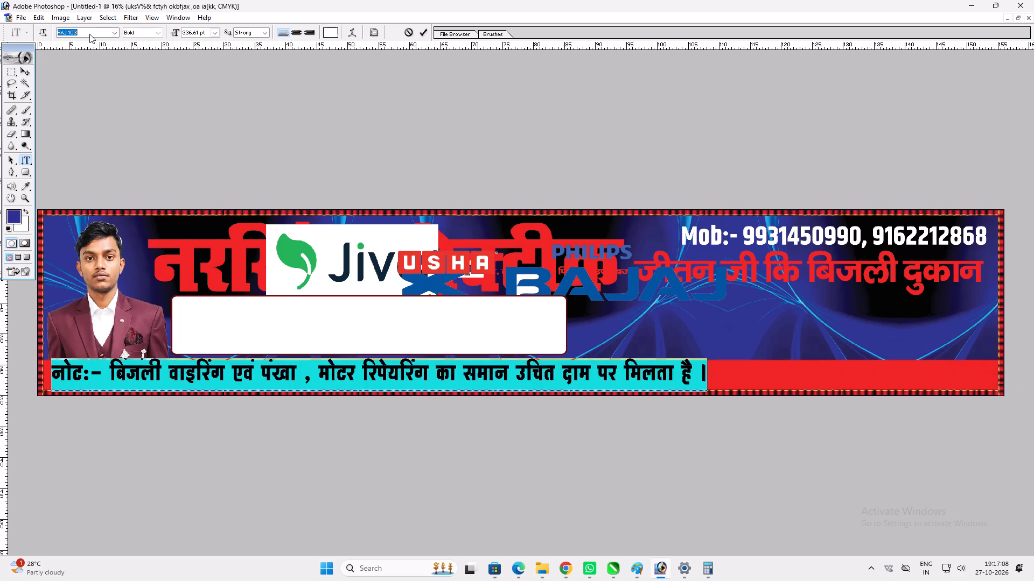
pyautogui.press('Down')
pyautogui.press('Down')
pyautogui.press('Down')
pyautogui.press('Down')
pyautogui.press('Down')
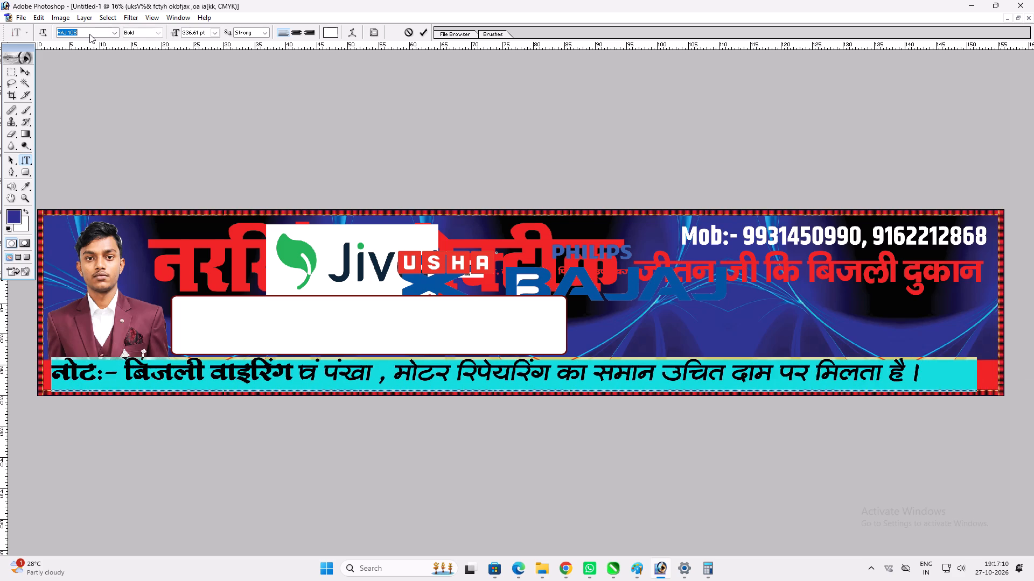
pyautogui.press('Down')
pyautogui.press('Down')
pyautogui.press('Down')
pyautogui.press('Down')
pyautogui.press('Down')
pyautogui.press('Down')
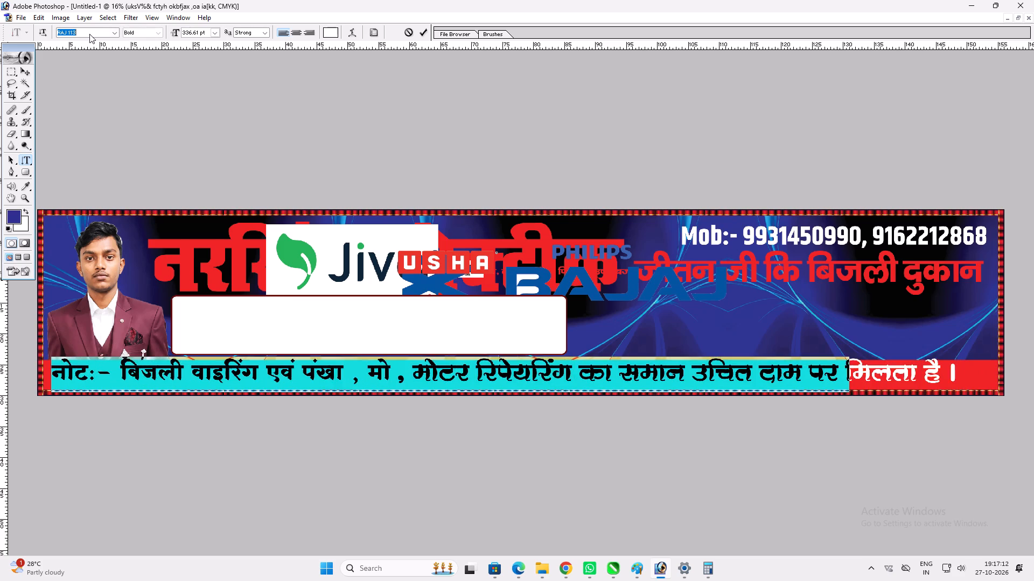
pyautogui.press('Down')
pyautogui.press('Down')
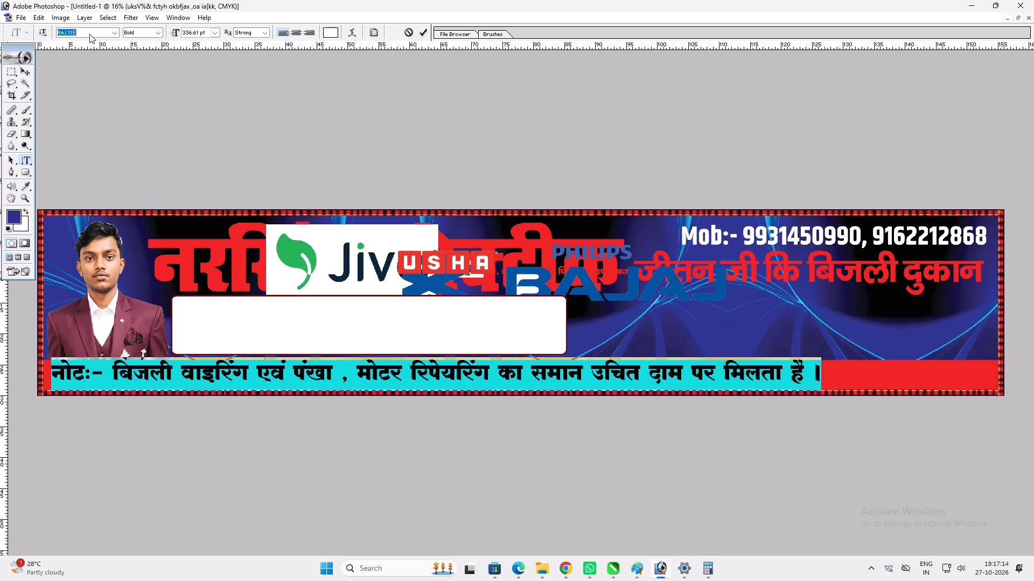
pyautogui.press('Down')
pyautogui.press('Down')
pyautogui.press('Down')
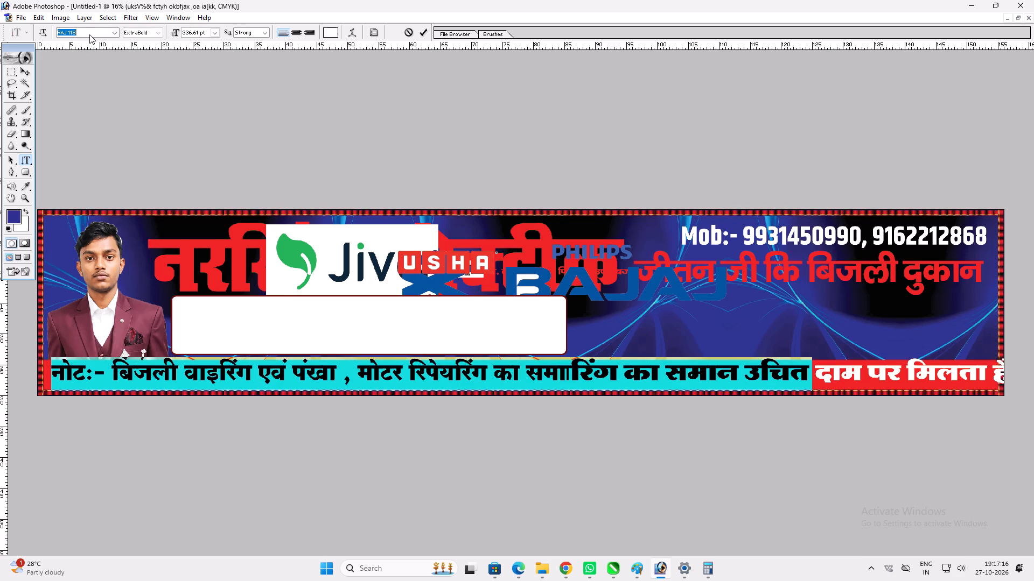
pyautogui.press('Down')
pyautogui.press('Down')
pyautogui.press('Down')
pyautogui.press('Down')
pyautogui.press('Down')
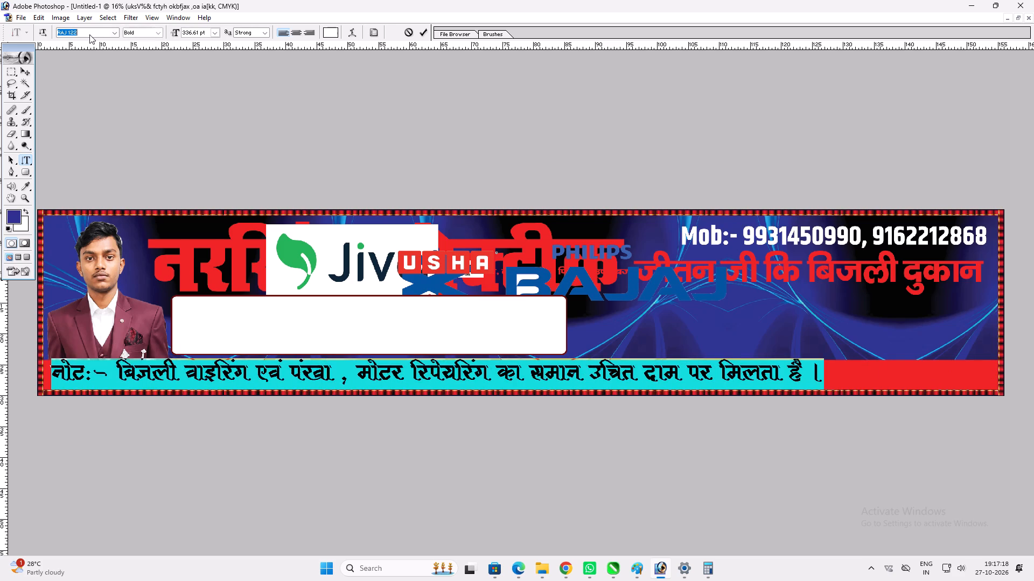
pyautogui.press('Down')
pyautogui.press('Down')
pyautogui.press('Down')
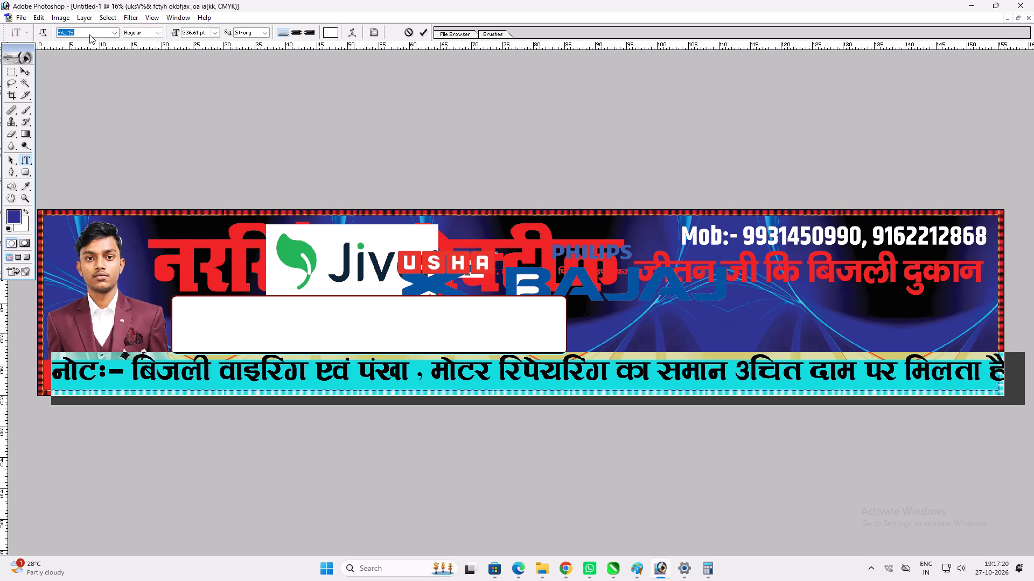
pyautogui.press('Down')
pyautogui.press('Down')
pyautogui.press('Return')
pyautogui.press('Return')
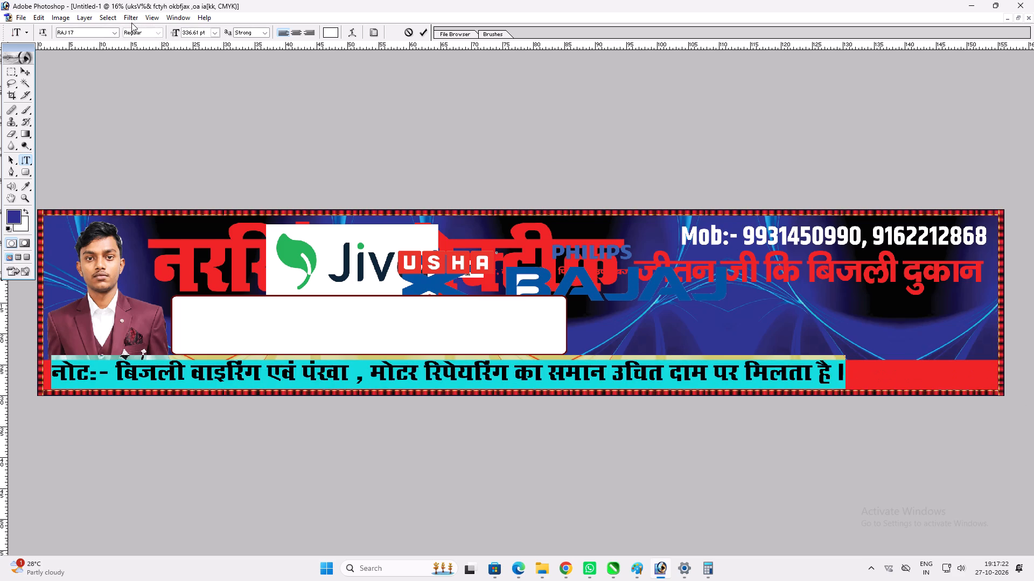
# Widen the note line to span the red strip and nudge it slightly down and to the right.
pyautogui.press('v')
pyautogui.hotkey('ctrl', 't')
pyautogui.keyDown('shift'); pyautogui.moveTo(844, 372); pyautogui.dragTo(967, 367); pyautogui.keyUp('shift')
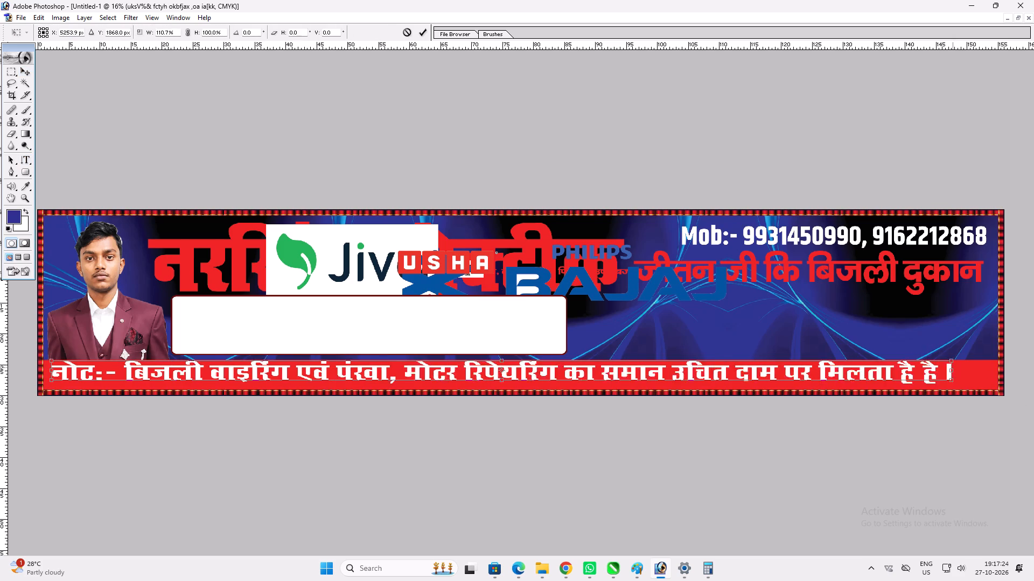
pyautogui.keyDown('shift'); pyautogui.moveTo(967, 367); pyautogui.dragTo(979, 369); pyautogui.keyUp('shift')
pyautogui.keyDown('shift'); pyautogui.moveTo(979, 385); pyautogui.dragTo(984, 385); pyautogui.keyUp('shift')
pyautogui.hotkey('shift', 'Return')
pyautogui.press('v')
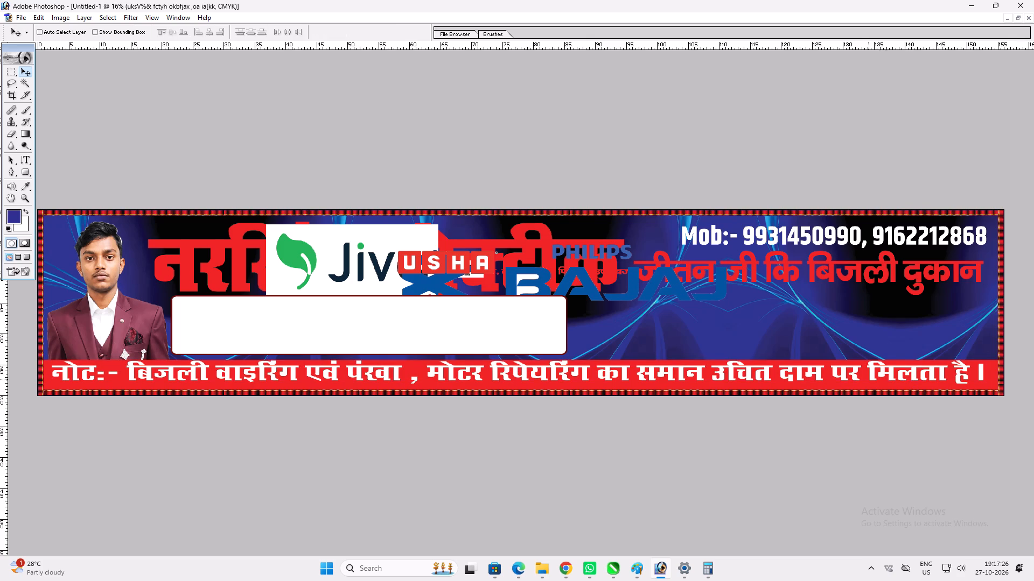
pyautogui.press('Down')
pyautogui.press('Down')
pyautogui.press('Right')
pyautogui.hotkey('ctrl', 't')
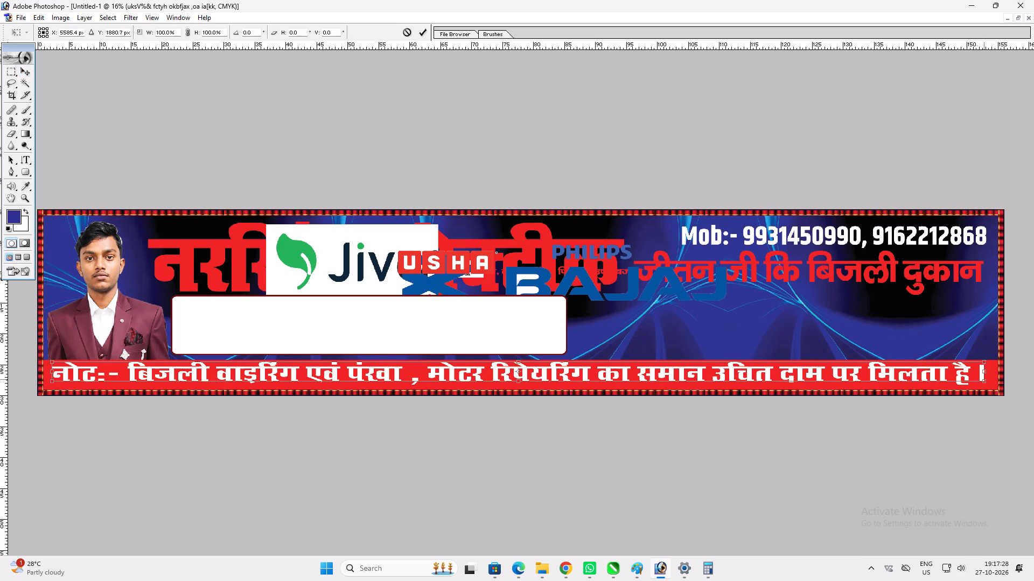
pyautogui.click(985, 380)
pyautogui.hotkey('shift', 'Return')
pyautogui.press('v')
# Add a hard-edged drop shadow to the note line, with size 0 px and an increased distance.
pyautogui.hotkey('alt', 'l')
pyautogui.write('yd')
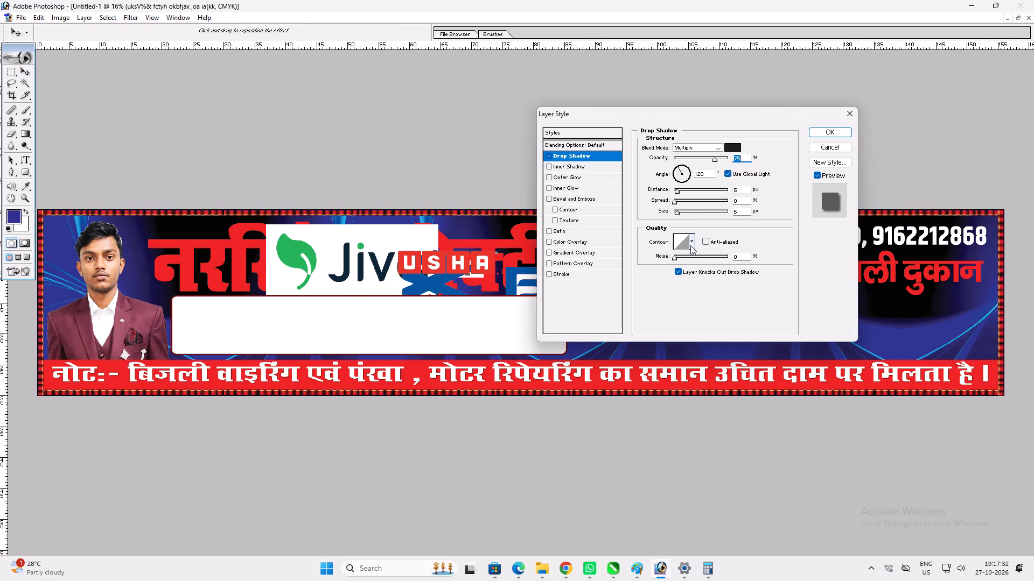
pyautogui.moveTo(679, 211); pyautogui.dragTo(648, 195)
pyautogui.moveTo(679, 190); pyautogui.dragTo(682, 189)
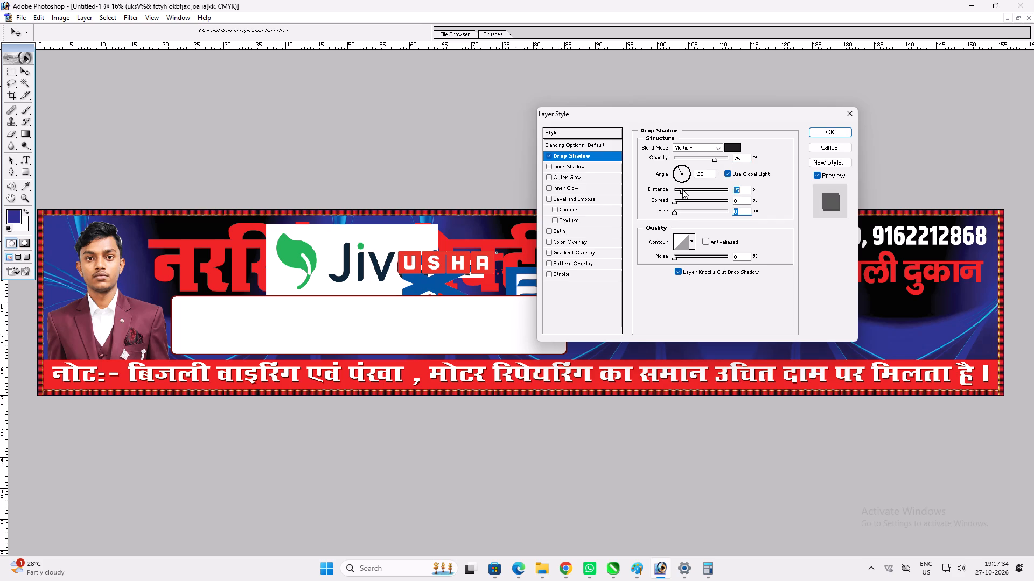
pyautogui.moveTo(682, 189); pyautogui.dragTo(690, 185)
pyautogui.press('Return')
pyautogui.press('v')
pyautogui.hotkey('ctrl', 't')
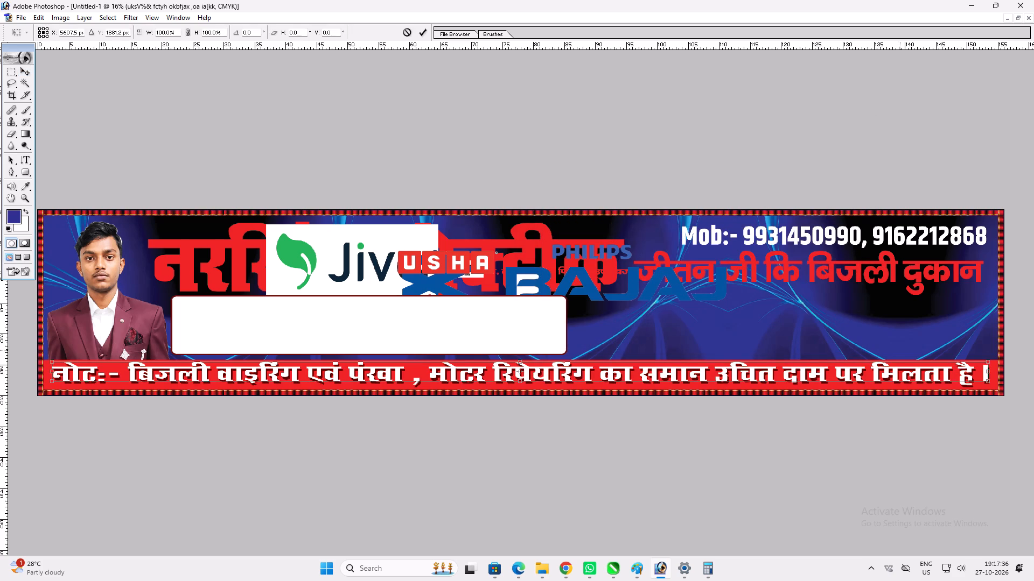
pyautogui.press('Return')
pyautogui.press('v')
# Nudge the white rounded panel slightly right and extend its lower edge a little toward the red strip.
pyautogui.press('v')
pyautogui.keyDown('ctrl'); pyautogui.click(428, 320); pyautogui.keyUp('ctrl')
pyautogui.click(428, 323)
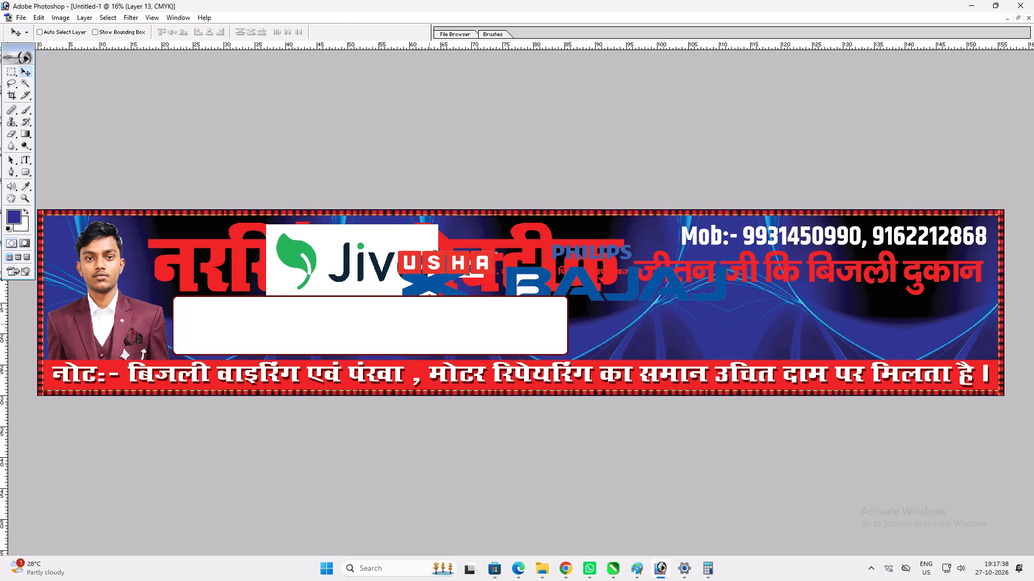
pyautogui.hotkey('ctrl', 't')
pyautogui.keyDown('shift'); pyautogui.click(423, 351); pyautogui.keyUp('shift')
pyautogui.hotkey('shift', 'Return')
pyautogui.press('v')
# Bring the Jiva logo to the topmost layer, move it onto the white panel and delete its white background.
pyautogui.hotkey('ctrl', '+')
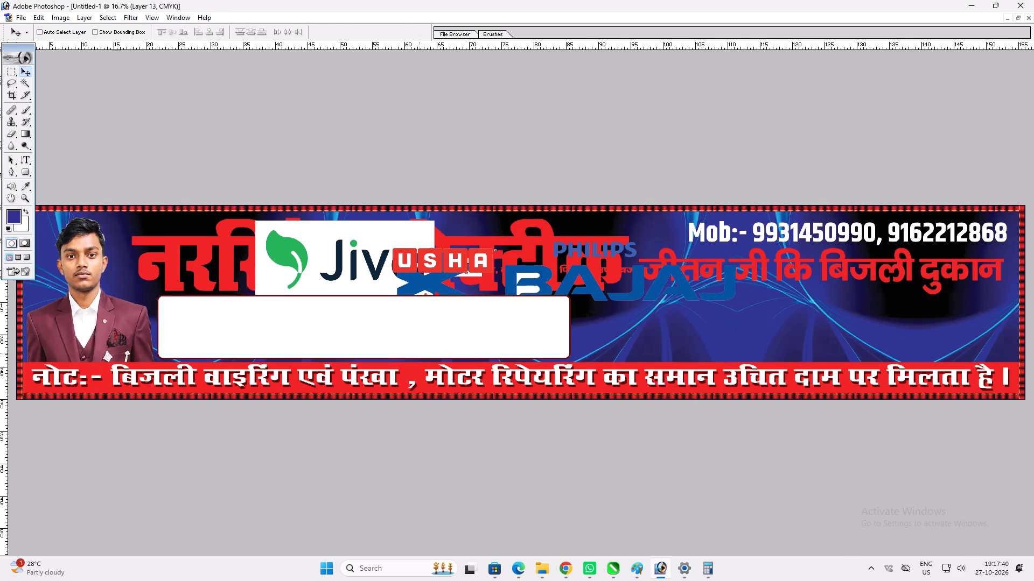
pyautogui.press('space')
pyautogui.keyDown('ctrl'); pyautogui.click(362, 266); pyautogui.keyUp('ctrl')
pyautogui.moveTo(362, 265); pyautogui.dragTo(719, 333)
pyautogui.hotkey('ctrl', 'shift', ']')
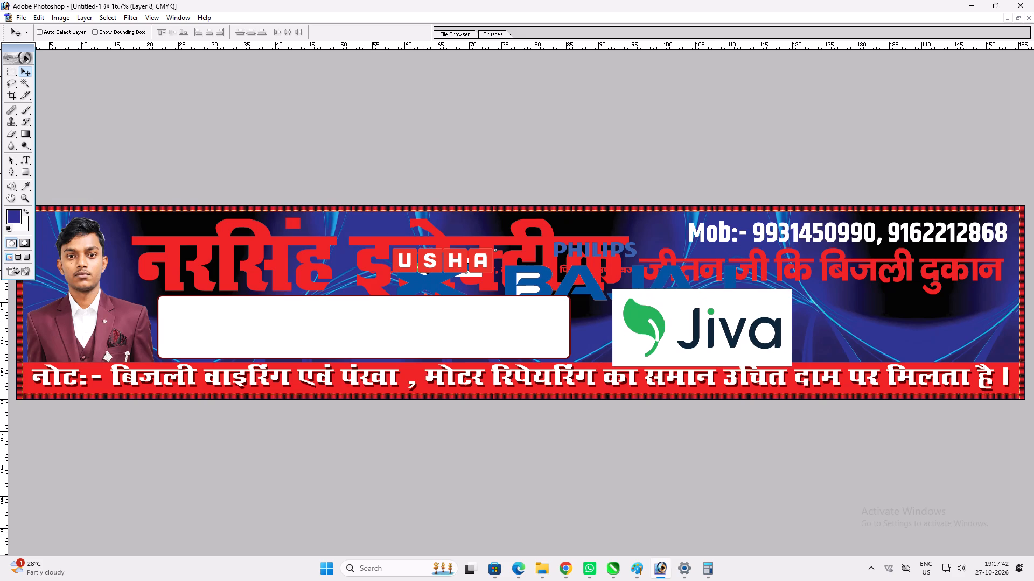
pyautogui.press('v')
pyautogui.moveTo(665, 321); pyautogui.dragTo(479, 325)
pyautogui.press('w')
pyautogui.click(495, 317)
pyautogui.press('Delete')
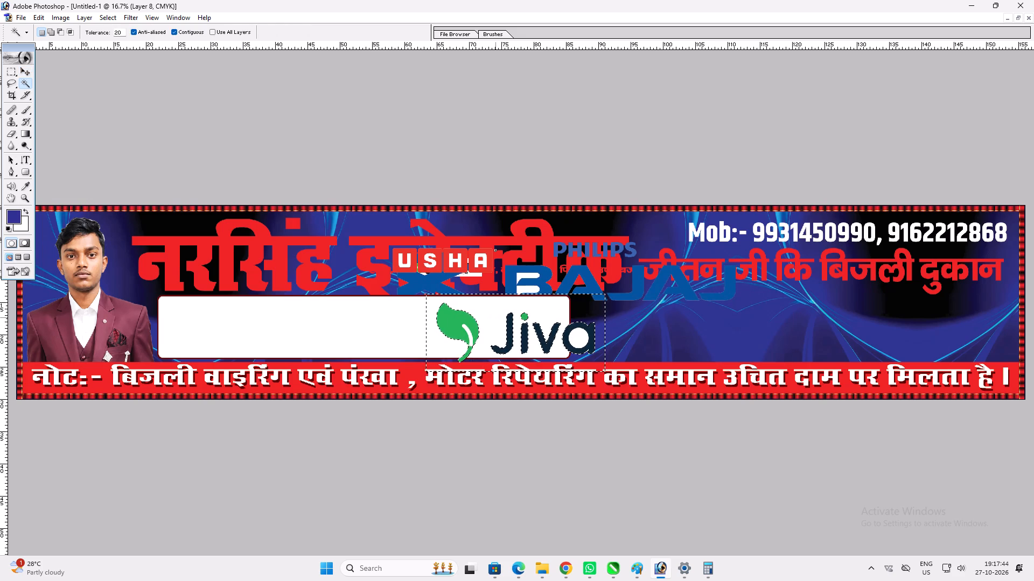
pyautogui.hotkey('ctrl', 'd')
# Move the Jiva logo fully inside the white panel and scale it down proportionally to fit the panel's height.
pyautogui.press('v')
pyautogui.moveTo(515, 339); pyautogui.dragTo(380, 325)
pyautogui.hotkey('ctrl', 't')
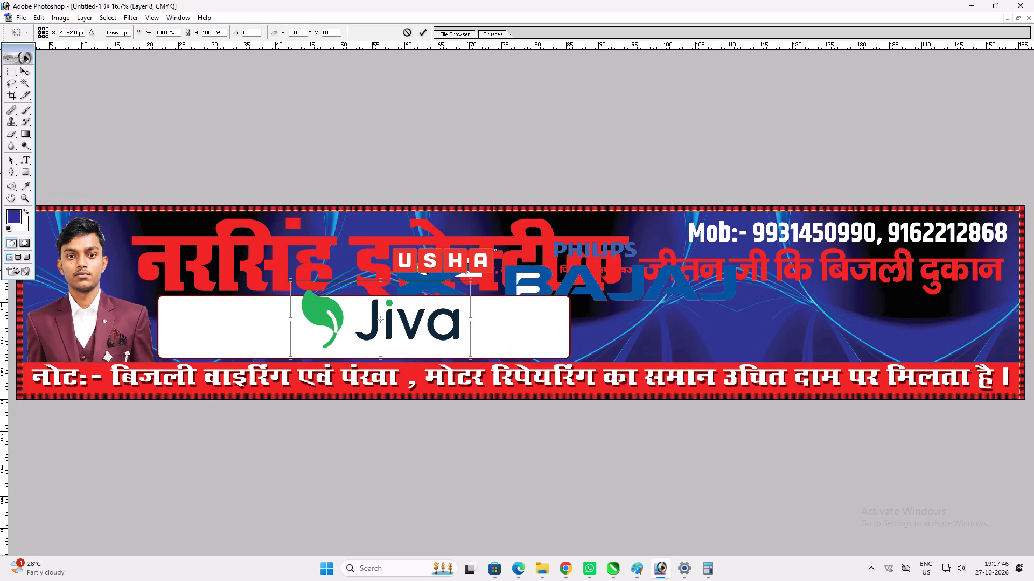
pyautogui.keyDown('shift'); pyautogui.moveTo(474, 358); pyautogui.dragTo(439, 342); pyautogui.keyUp('shift')
pyautogui.press('Return')
pyautogui.write('vv')
pyautogui.moveTo(434, 334); pyautogui.dragTo(430, 342)
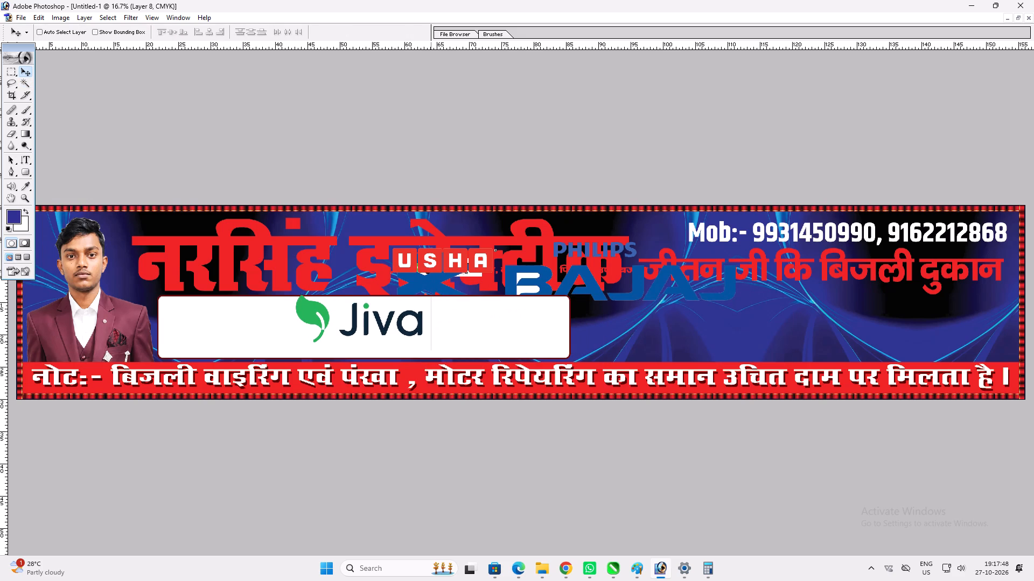
# Delete the faint leftover edge line beside the Jiva logo.
pyautogui.press('m')
pyautogui.moveTo(441, 356); pyautogui.dragTo(428, 281)
pyautogui.press('Delete')
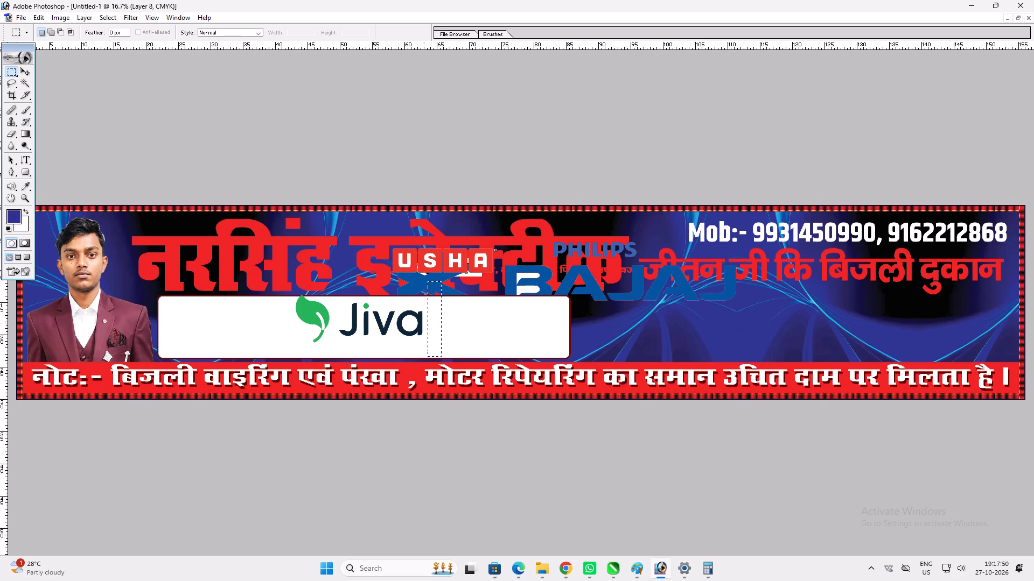
pyautogui.hotkey('ctrl', 'd')
# Move the Jiva logo to the white panel's left end and scale it down further.
pyautogui.press('v')
pyautogui.press('v')
pyautogui.moveTo(406, 324); pyautogui.dragTo(270, 322)
pyautogui.hotkey('ctrl', 't')
pyautogui.keyDown('shift'); pyautogui.moveTo(290, 346); pyautogui.dragTo(271, 340); pyautogui.keyUp('shift')
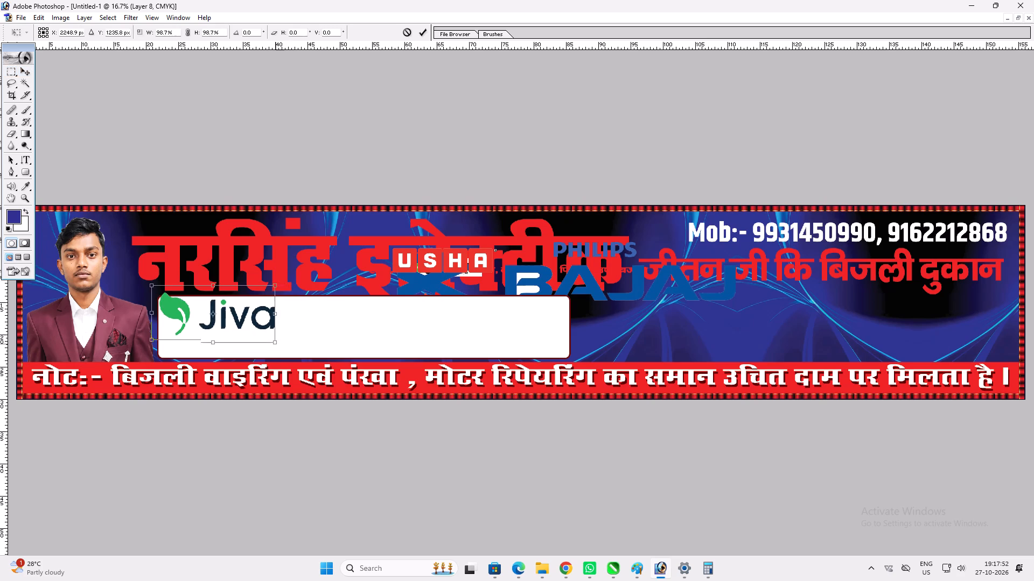
pyautogui.keyDown('shift'); pyautogui.moveTo(271, 340); pyautogui.dragTo(263, 334); pyautogui.keyUp('shift')
pyautogui.hotkey('shift', 'Return')
pyautogui.press('v')
pyautogui.moveTo(263, 334); pyautogui.dragTo(268, 344)
pyautogui.hotkey('ctrl', 't')
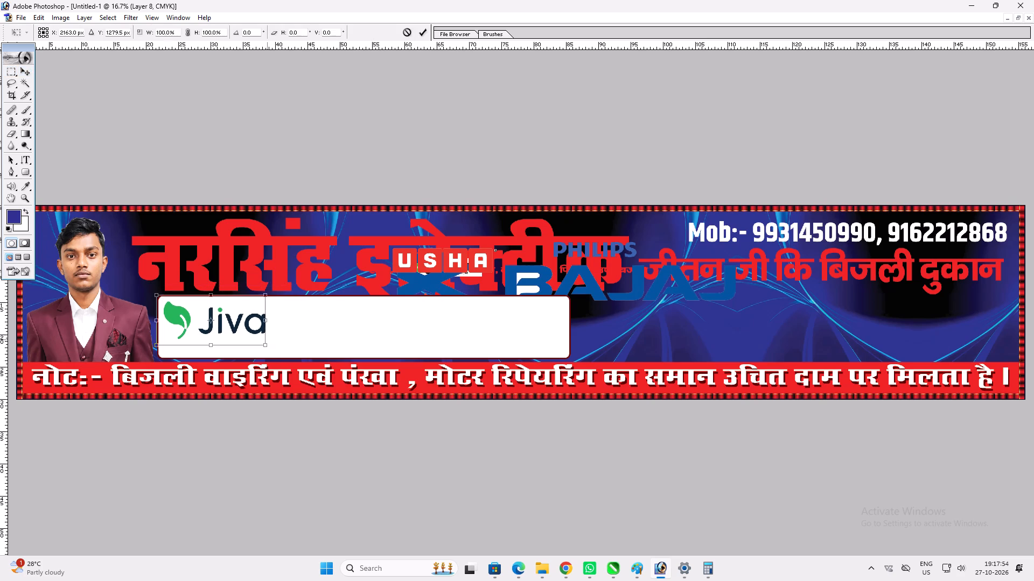
pyautogui.keyDown('shift'); pyautogui.moveTo(268, 339); pyautogui.dragTo(255, 335); pyautogui.keyUp('shift')
pyautogui.moveTo(242, 344); pyautogui.dragTo(242, 333)
pyautogui.press('Return')
# Fine-tune the Jiva logo's placement in the upper-left corner of the white panel.
pyautogui.hotkey('ctrl', '+')
pyautogui.hotkey('ctrl', '+')
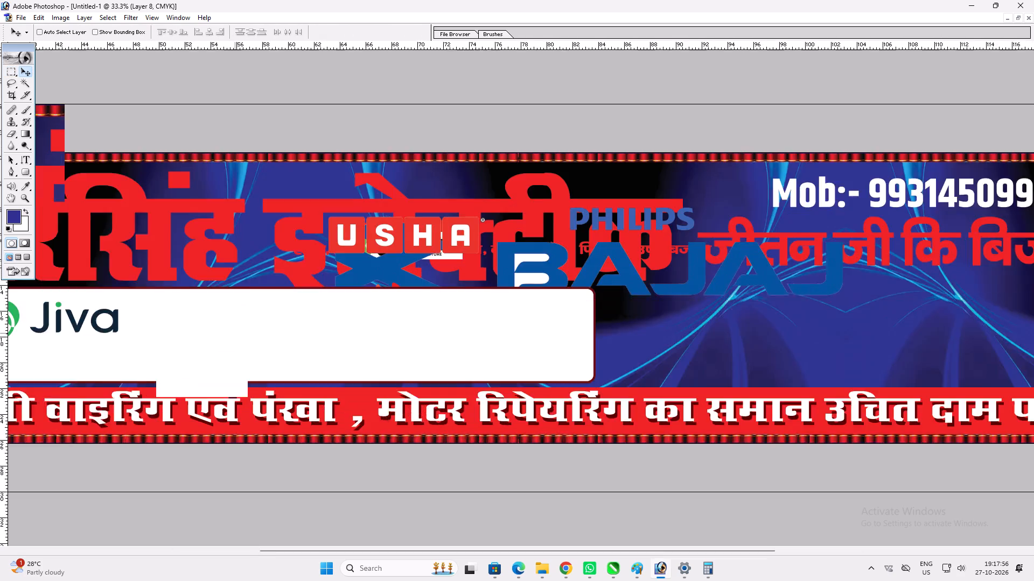
pyautogui.press('space')
pyautogui.press('space')
pyautogui.press('space')
pyautogui.press('space')
pyautogui.press('space')
pyautogui.press('space')
pyautogui.press('space')
pyautogui.press('space')
pyautogui.press('space')
pyautogui.press('space')
pyautogui.moveTo(243, 335); pyautogui.dragTo(618, 328)
pyautogui.moveTo(307, 351); pyautogui.dragTo(342, 356)
pyautogui.hotkey('ctrl', 't')
pyautogui.keyDown('shift'); pyautogui.moveTo(314, 284); pyautogui.dragTo(317, 282); pyautogui.keyUp('shift')
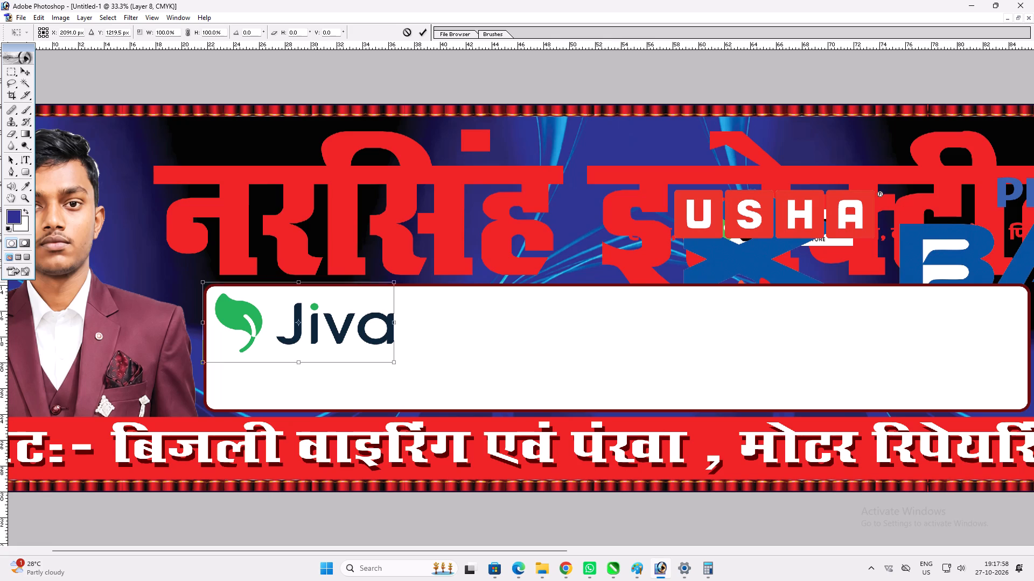
pyautogui.keyDown('shift'); pyautogui.moveTo(317, 282); pyautogui.dragTo(321, 280); pyautogui.keyUp('shift')
pyautogui.press('Return')
pyautogui.write('vv')
# Bring the Bajaj logo to the front, scale it to about 62%, and move it into the white panel beside the Jiva logo.
pyautogui.keyDown('ctrl'); pyautogui.click(764, 267); pyautogui.keyUp('ctrl')
pyautogui.hotkey('ctrl', 'shift', ']')
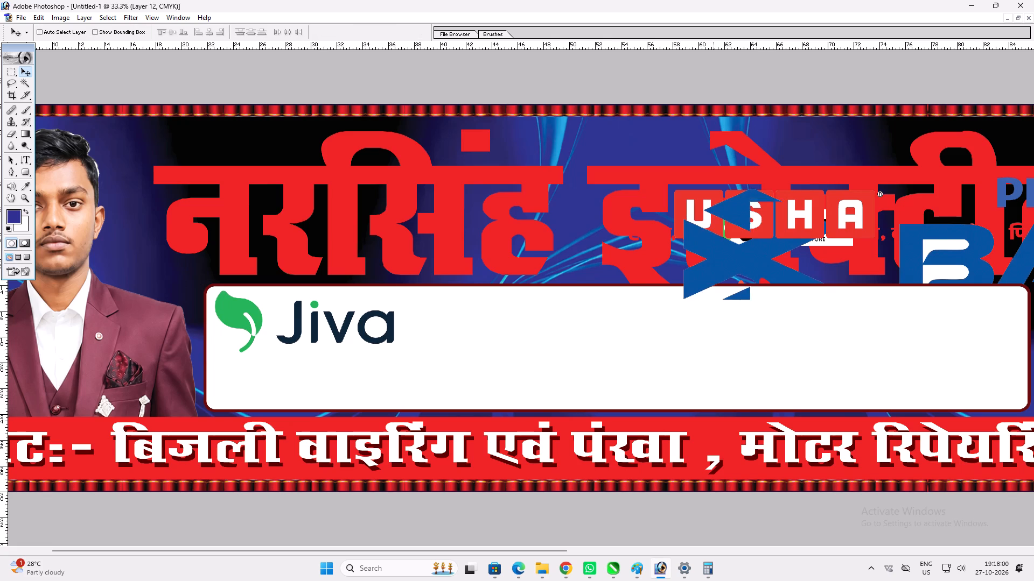
pyautogui.hotkey('ctrl', 't')
pyautogui.keyDown('alt'); pyautogui.keyDown('shift'); pyautogui.moveTo(683, 191); pyautogui.dragTo(813, 219); pyautogui.keyUp('shift'); pyautogui.keyUp('alt')
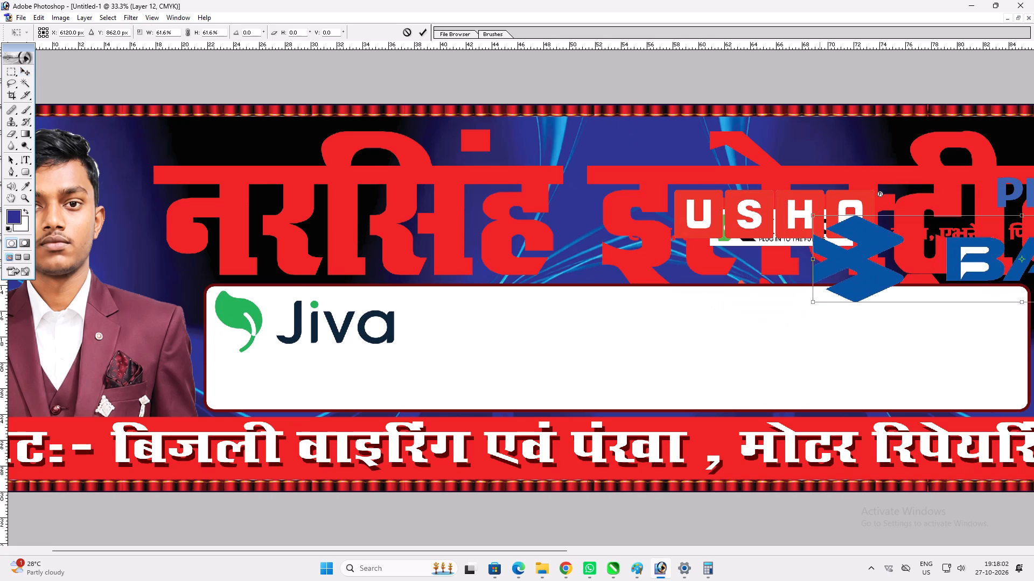
pyautogui.hotkey('shift', 'Return')
pyautogui.press('v')
pyautogui.moveTo(890, 279); pyautogui.dragTo(482, 347)
# Scale the Bajaj logo down to fit the panel's upper row and nudge it slightly lower beside Jiva.
pyautogui.hotkey('ctrl', 't')
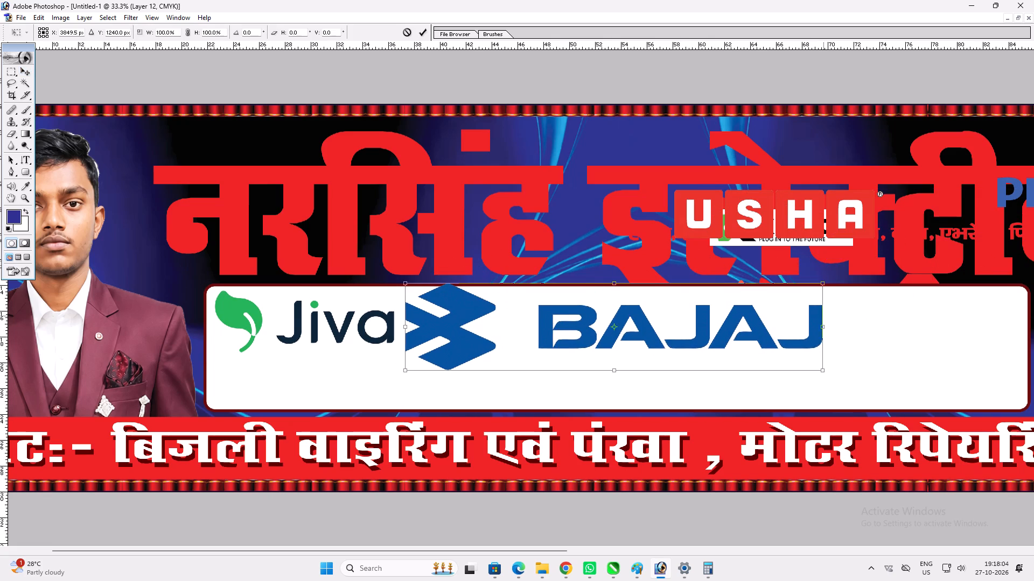
pyautogui.keyDown('shift'); pyautogui.moveTo(821, 316); pyautogui.dragTo(720, 322); pyautogui.keyUp('shift')
pyautogui.keyDown('shift'); pyautogui.moveTo(724, 369); pyautogui.dragTo(613, 341); pyautogui.keyUp('shift')
pyautogui.hotkey('shift', 'Return')
pyautogui.press('v')
pyautogui.moveTo(608, 343); pyautogui.dragTo(608, 348)
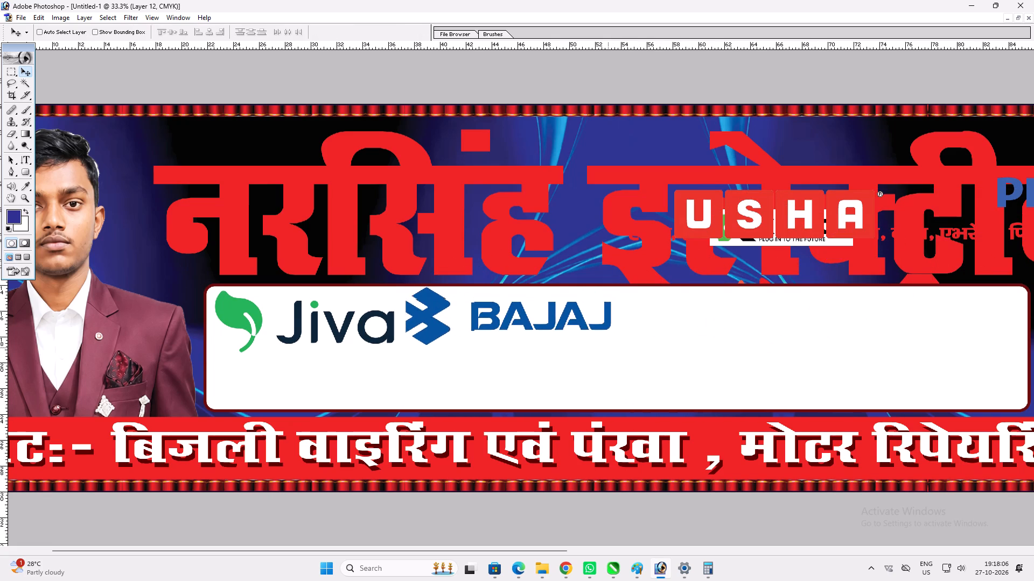
pyautogui.moveTo(608, 348); pyautogui.dragTo(605, 354)
# Bring the Kineto logo to the front and move it into the panel's upper row after Bajaj.
pyautogui.press('space')
pyautogui.press('space')
pyautogui.press('space')
pyautogui.moveTo(828, 348); pyautogui.dragTo(645, 322)
pyautogui.keyDown('ctrl'); pyautogui.click(651, 242); pyautogui.keyUp('ctrl')
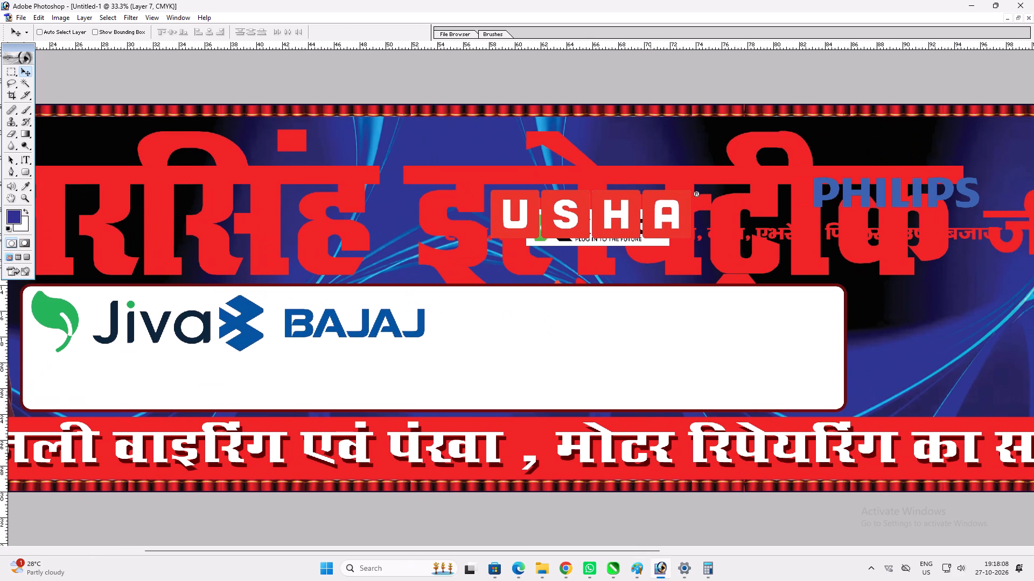
pyautogui.hotkey('ctrl', 'shift', ']')
pyautogui.write('vv')
pyautogui.moveTo(650, 243); pyautogui.dragTo(560, 331)
# Enlarge the Kineto logo to match the upper row's height and fine-tune its position beside Bajaj.
pyautogui.hotkey('ctrl', 't')
pyautogui.keyDown('shift'); pyautogui.moveTo(581, 335); pyautogui.dragTo(671, 338); pyautogui.keyUp('shift')
pyautogui.hotkey('shift', 'Return')
pyautogui.press('v')
pyautogui.moveTo(661, 335); pyautogui.dragTo(655, 329)
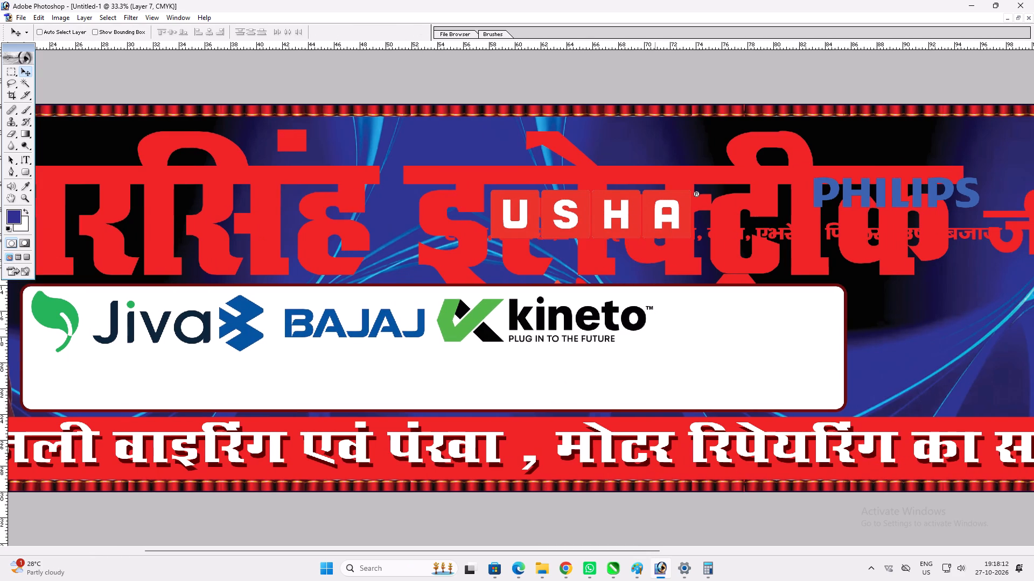
pyautogui.moveTo(655, 329); pyautogui.dragTo(655, 327)
pyautogui.press('v')
# Bring the USHA logo to the front and place it in the white panel's lower-left corner, under Jiva.
pyautogui.keyDown('ctrl'); pyautogui.click(668, 224); pyautogui.keyUp('ctrl')
pyautogui.hotkey('ctrl', 'shift', ']')
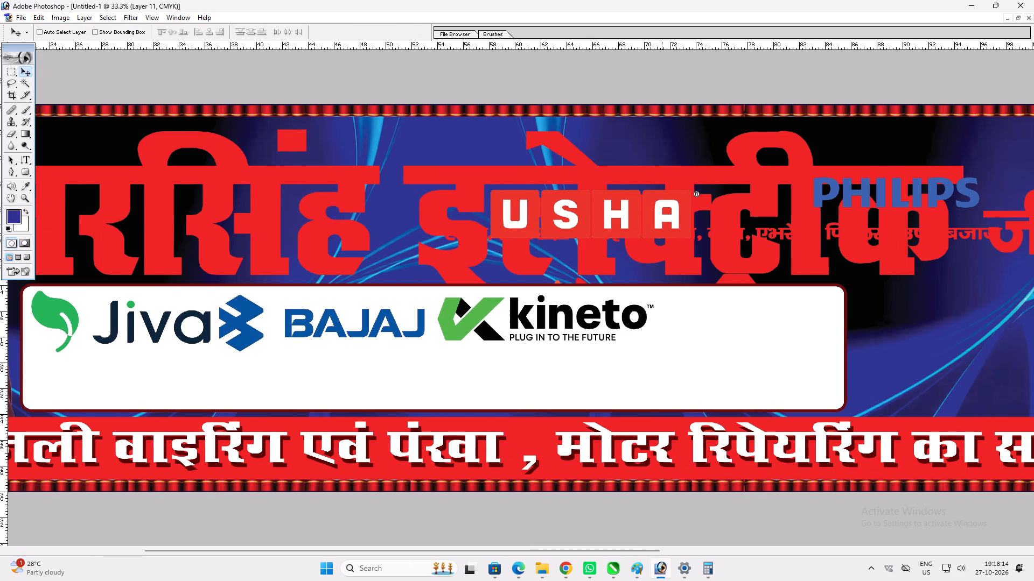
pyautogui.press('v')
pyautogui.moveTo(563, 229); pyautogui.dragTo(408, 371)
pyautogui.moveTo(405, 373); pyautogui.dragTo(133, 399)
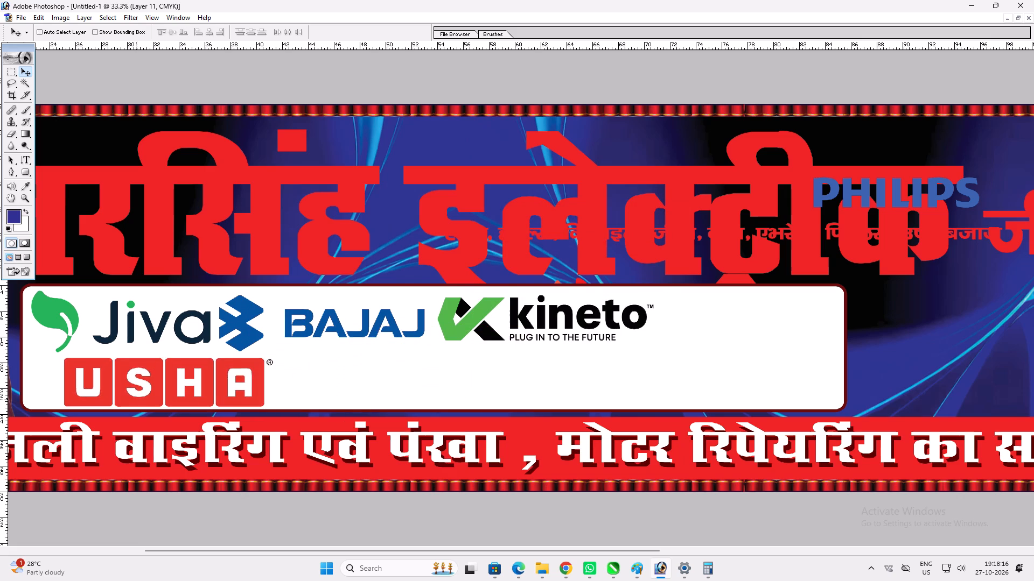
pyautogui.moveTo(132, 393); pyautogui.dragTo(97, 393)
# Stretch the USHA logo wider to the right and make it slightly taller within the lower row.
pyautogui.hotkey('ctrl', 't')
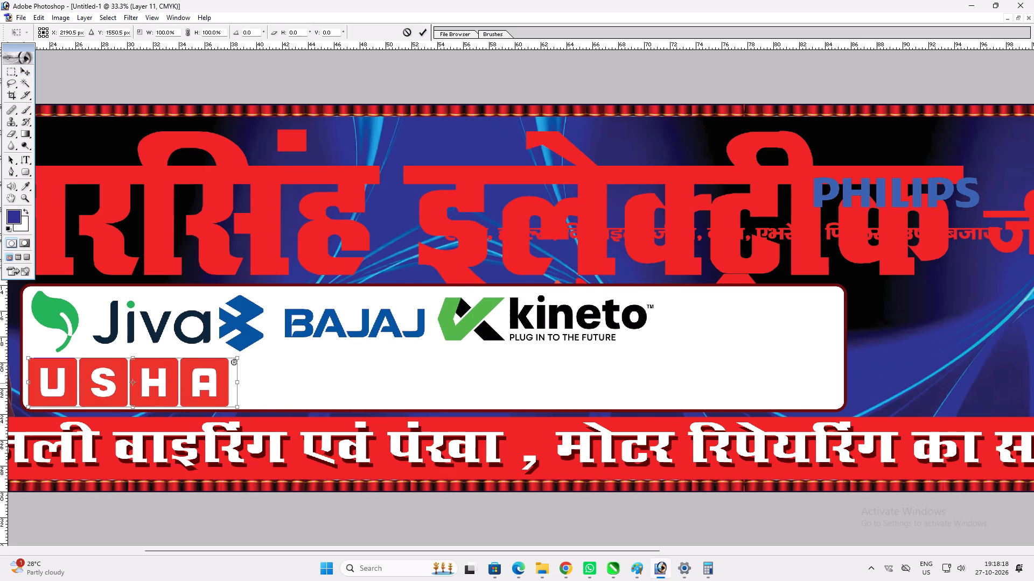
pyautogui.keyDown('shift'); pyautogui.moveTo(243, 380); pyautogui.dragTo(344, 380); pyautogui.keyUp('shift')
pyautogui.hotkey('shift', 'Return')
pyautogui.hotkey('ctrl', 't')
pyautogui.keyDown('shift'); pyautogui.moveTo(294, 357); pyautogui.dragTo(297, 355); pyautogui.keyUp('shift')
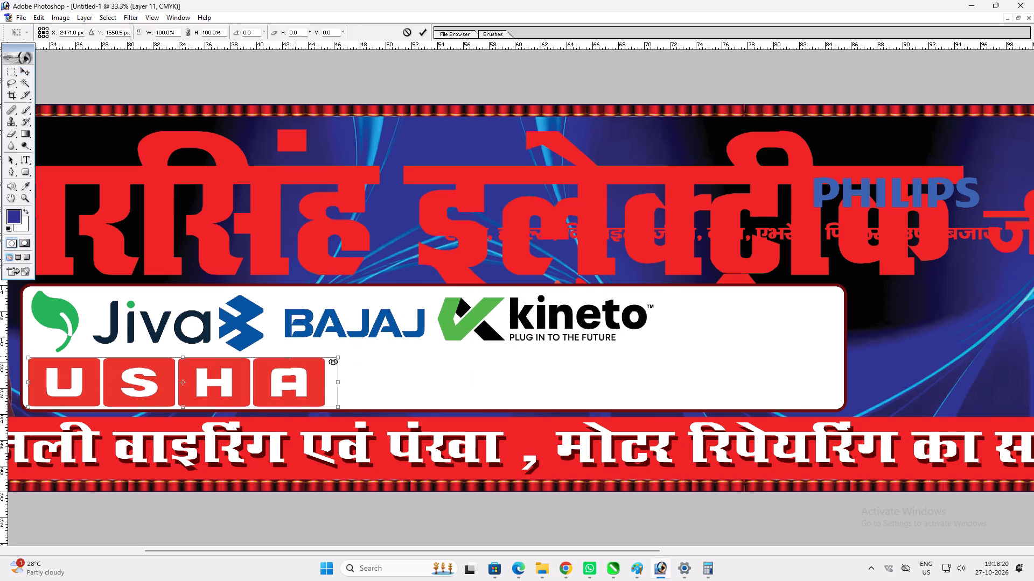
pyautogui.keyDown('shift'); pyautogui.moveTo(297, 355); pyautogui.dragTo(302, 353); pyautogui.keyUp('shift')
pyautogui.press('Return')
pyautogui.press('v')
# Move the PHILIPS logo into the lower row after USHA, bring it to the front, and enlarge it.
pyautogui.press('space')
pyautogui.moveTo(858, 272); pyautogui.dragTo(791, 265)
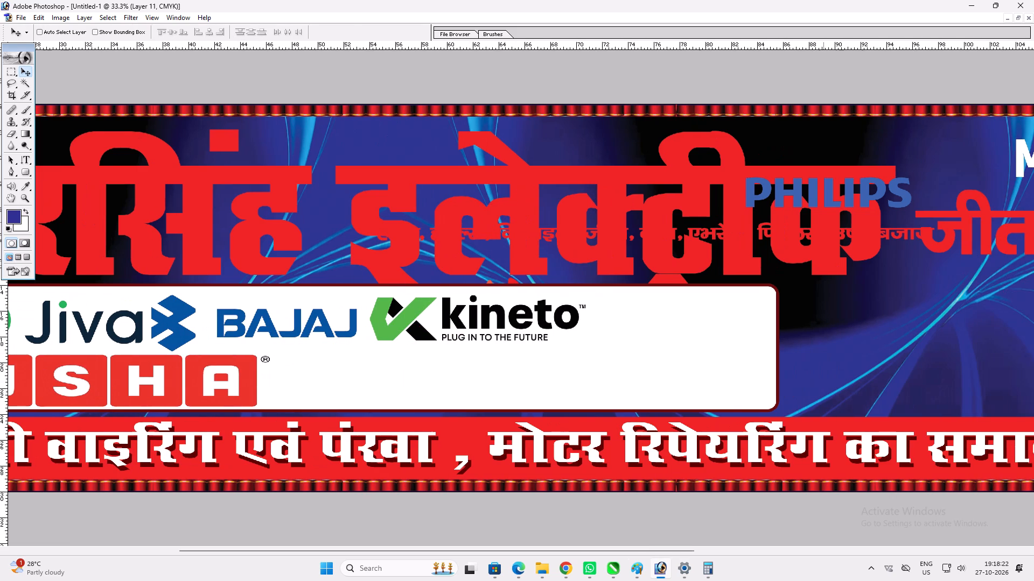
pyautogui.keyDown('ctrl'); pyautogui.click(829, 200); pyautogui.keyUp('ctrl')
pyautogui.moveTo(829, 203); pyautogui.dragTo(361, 385)
pyautogui.hotkey('ctrl', 'shift', ']')
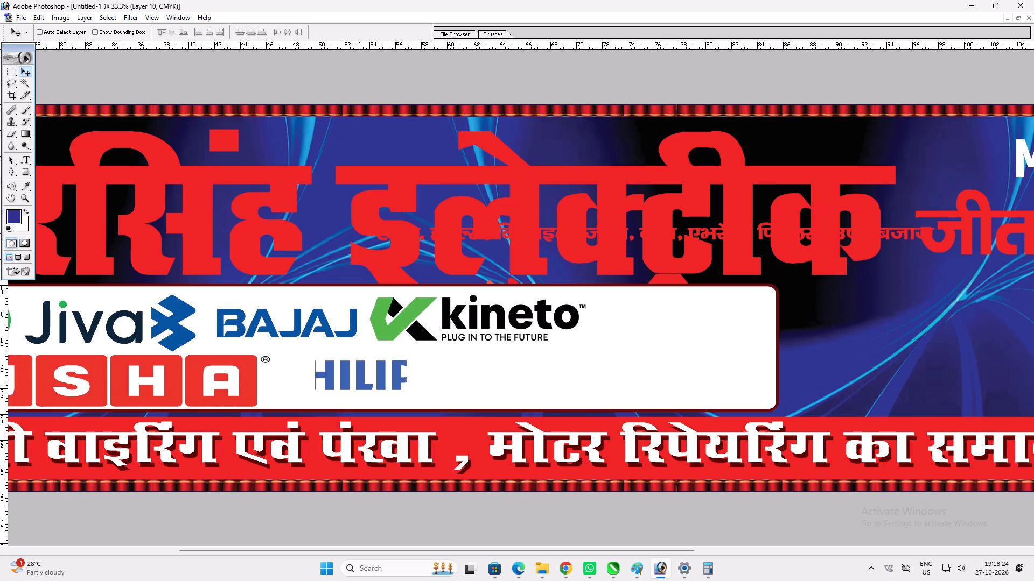
pyautogui.press('v')
pyautogui.hotkey('ctrl', 't')
pyautogui.keyDown('shift'); pyautogui.moveTo(441, 394); pyautogui.dragTo(499, 394); pyautogui.keyUp('shift')
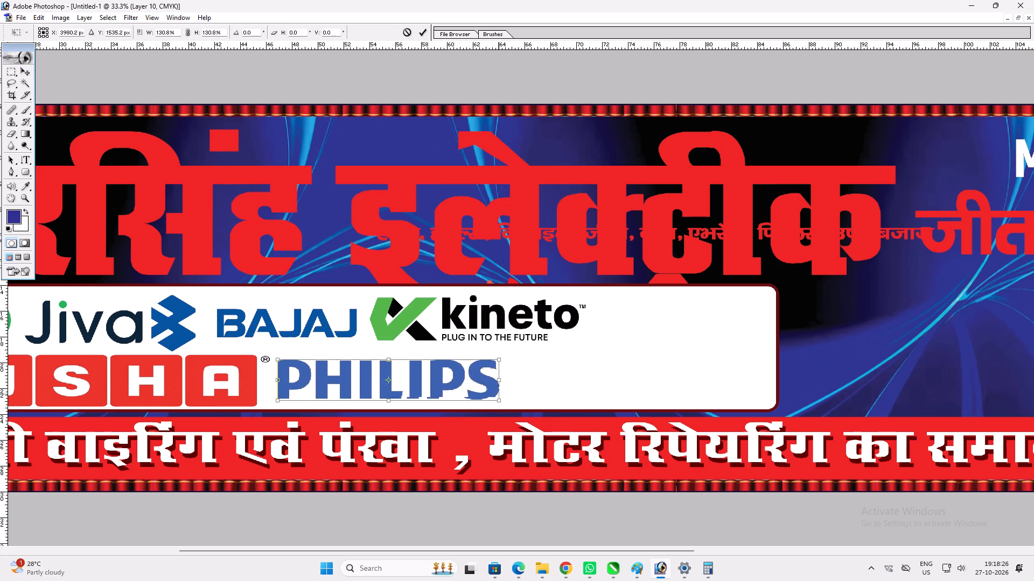
pyautogui.keyDown('shift'); pyautogui.moveTo(499, 394); pyautogui.dragTo(509, 394); pyautogui.keyUp('shift')
pyautogui.hotkey('shift', 'Return')
pyautogui.press('v')
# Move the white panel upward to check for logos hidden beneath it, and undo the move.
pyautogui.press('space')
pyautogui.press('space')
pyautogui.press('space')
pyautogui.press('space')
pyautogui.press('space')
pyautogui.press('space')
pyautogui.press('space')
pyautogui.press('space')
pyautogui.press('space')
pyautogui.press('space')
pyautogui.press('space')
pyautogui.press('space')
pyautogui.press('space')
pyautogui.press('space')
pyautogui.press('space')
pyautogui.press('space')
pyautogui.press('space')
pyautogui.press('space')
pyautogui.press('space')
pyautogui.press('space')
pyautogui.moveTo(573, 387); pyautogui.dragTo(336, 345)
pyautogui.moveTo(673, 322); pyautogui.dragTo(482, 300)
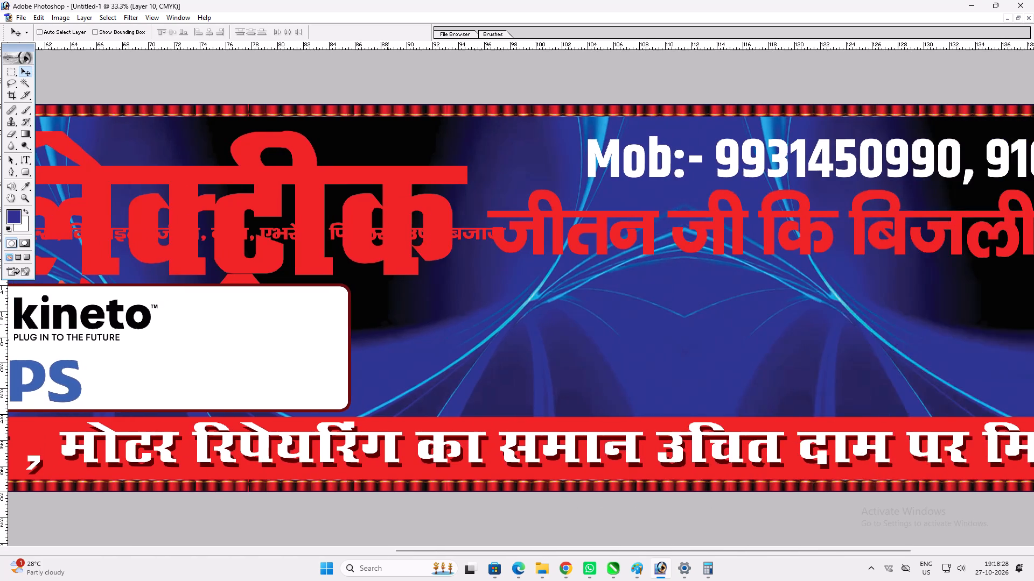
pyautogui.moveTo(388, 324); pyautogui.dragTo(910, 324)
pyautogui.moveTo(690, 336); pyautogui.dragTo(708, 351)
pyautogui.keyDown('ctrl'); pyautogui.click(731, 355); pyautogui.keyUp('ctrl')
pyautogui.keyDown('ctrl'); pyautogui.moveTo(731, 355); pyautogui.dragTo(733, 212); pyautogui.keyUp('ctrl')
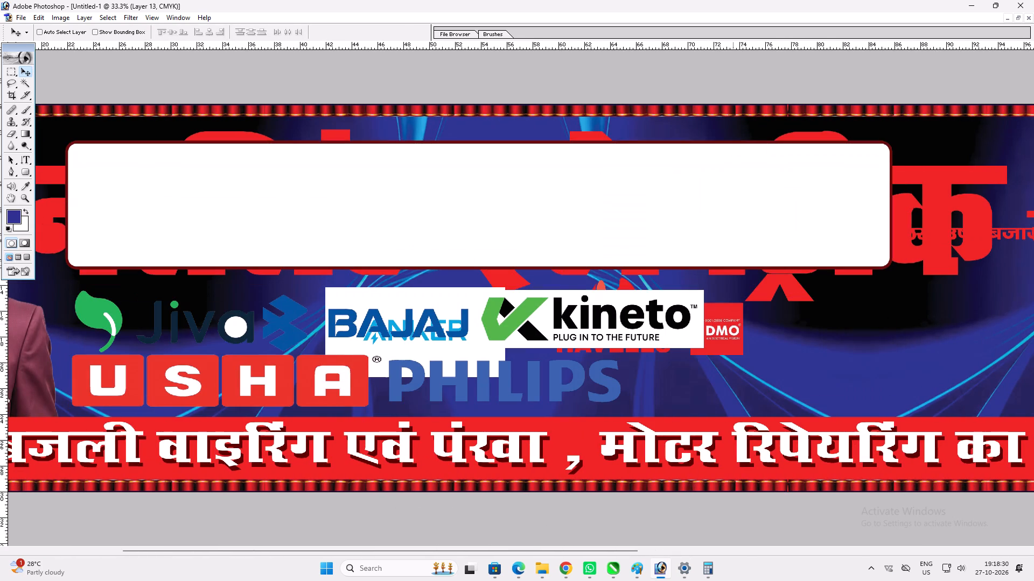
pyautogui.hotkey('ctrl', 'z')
# Bring the hidden DMO logo to the front, place it in the lower row after PHILIPS, and stretch it wider.
pyautogui.rightClick(722, 344)
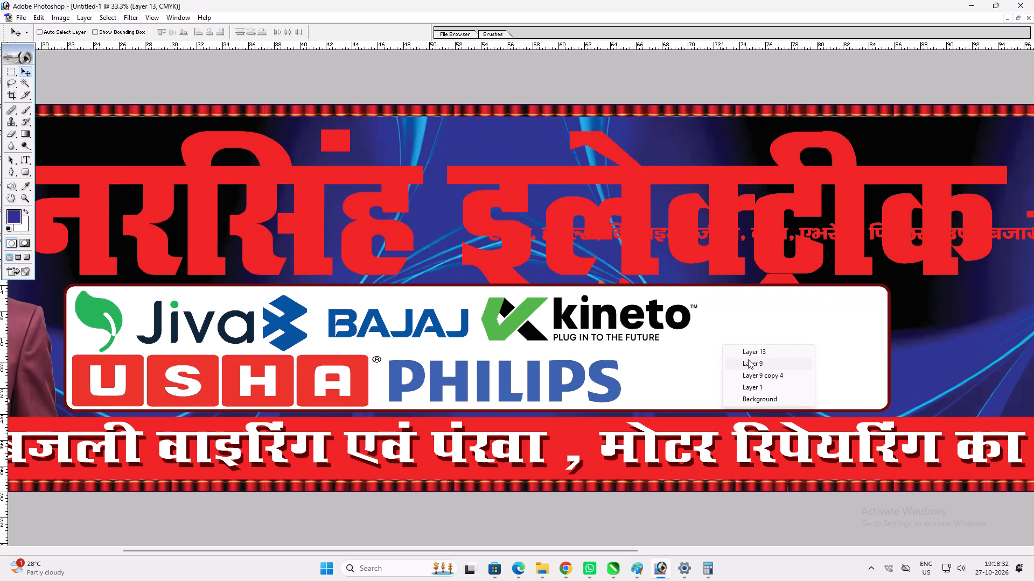
pyautogui.click(748, 359)
pyautogui.moveTo(717, 366); pyautogui.dragTo(726, 325)
pyautogui.hotkey('ctrl', 'shift', ']')
pyautogui.press('v')
pyautogui.moveTo(720, 321); pyautogui.dragTo(726, 345)
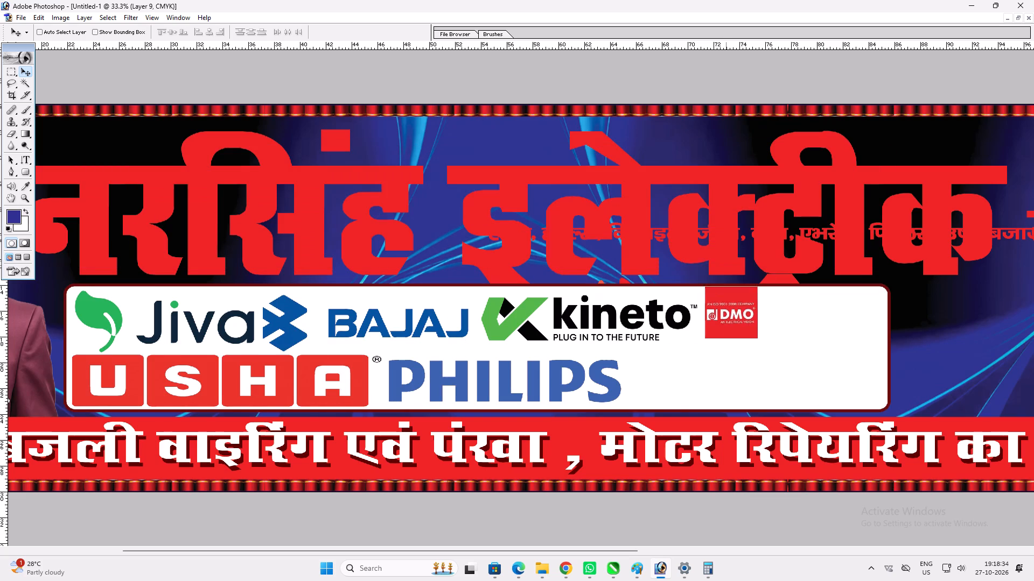
pyautogui.moveTo(726, 345); pyautogui.dragTo(646, 412)
pyautogui.hotkey('ctrl', 't')
pyautogui.keyDown('shift'); pyautogui.moveTo(679, 379); pyautogui.dragTo(746, 375); pyautogui.keyUp('shift')
pyautogui.press('Return')
pyautogui.press('v')
pyautogui.click(714, 377)
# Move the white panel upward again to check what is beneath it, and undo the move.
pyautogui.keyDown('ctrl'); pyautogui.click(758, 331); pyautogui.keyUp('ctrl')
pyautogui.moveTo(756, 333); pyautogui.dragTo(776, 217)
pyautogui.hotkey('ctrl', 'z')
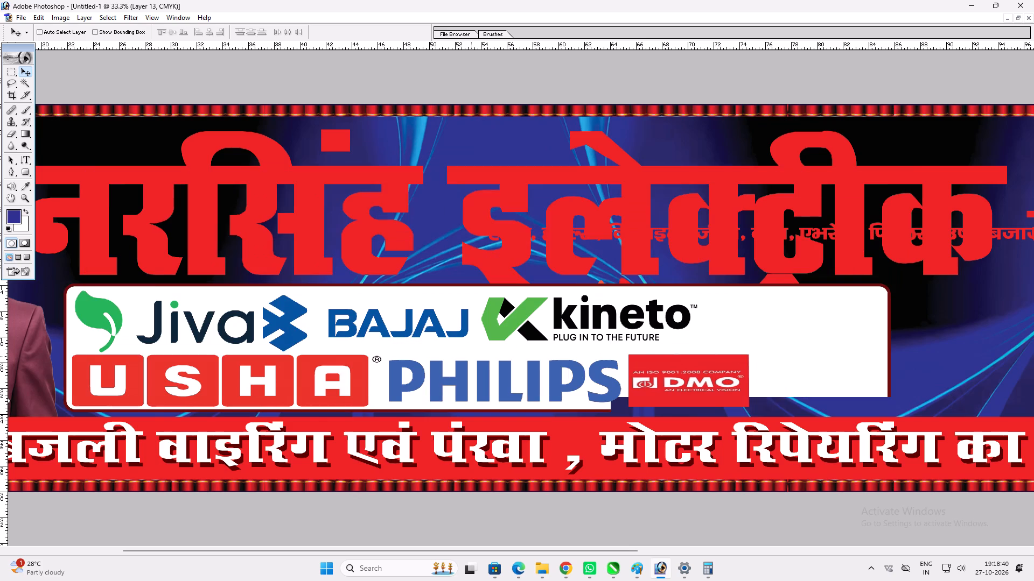
# Bring the hidden ANKER logo to the front and move it to the panel's right end.
pyautogui.click(471, 356)
pyautogui.rightClick(471, 355)
pyautogui.click(497, 372)
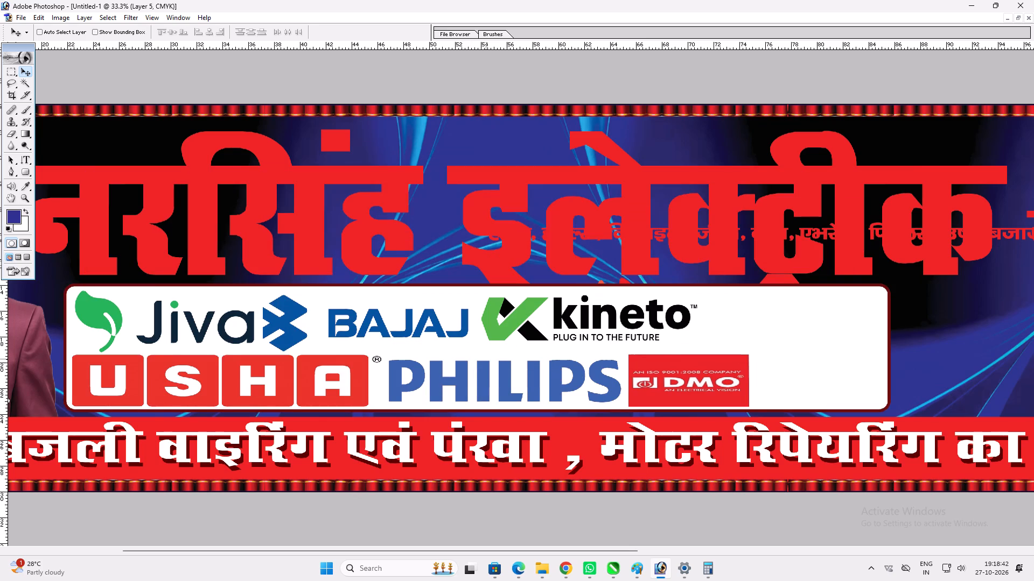
pyautogui.hotkey('ctrl', 'shift', ']')
pyautogui.press('v')
pyautogui.moveTo(468, 353); pyautogui.dragTo(855, 369)
# Delete the ANKER logo's white background and place the logo in the upper row after Kineto.
pyautogui.press('w')
pyautogui.click(847, 375)
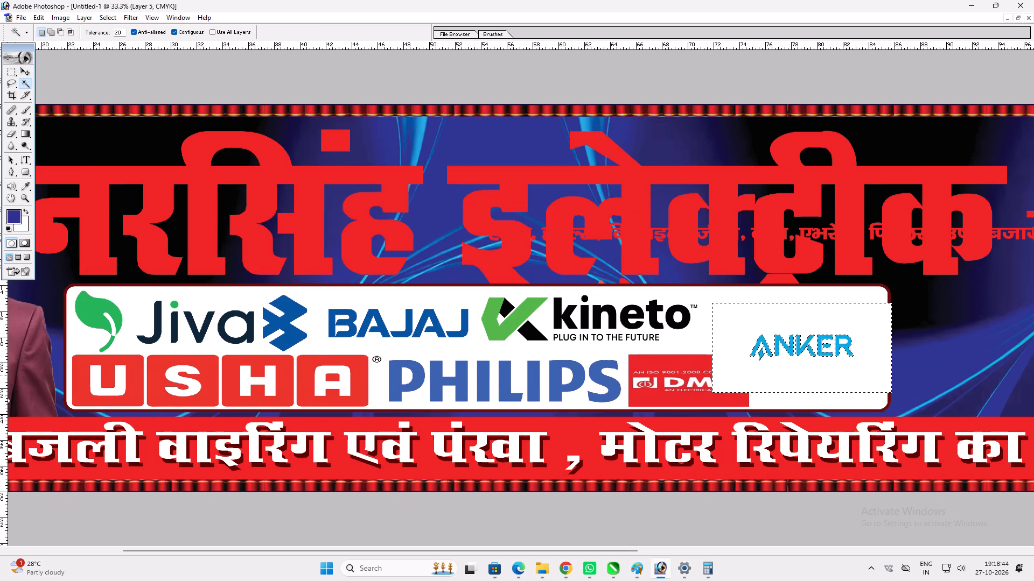
pyautogui.press('Delete')
pyautogui.hotkey('ctrl', 'd')
pyautogui.press('v')
pyautogui.moveTo(823, 356); pyautogui.dragTo(783, 319)
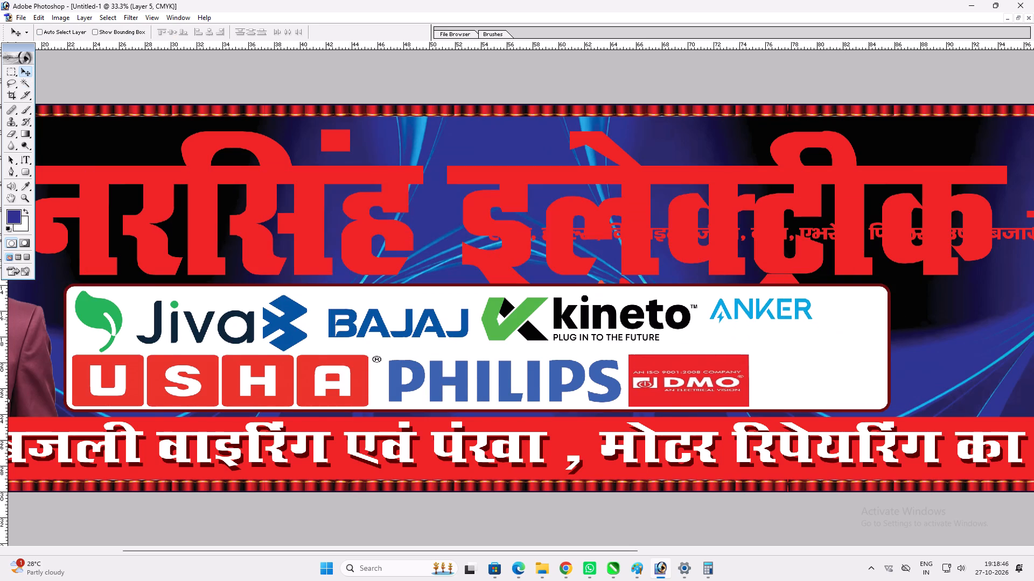
# Scale the ANKER logo up to about 163% to fill the upper row's remaining width.
pyautogui.hotkey('ctrl', 't')
pyautogui.keyDown('shift'); pyautogui.moveTo(812, 321); pyautogui.dragTo(879, 331); pyautogui.keyUp('shift')
pyautogui.keyDown('shift'); pyautogui.moveTo(855, 301); pyautogui.dragTo(862, 300); pyautogui.keyUp('shift')
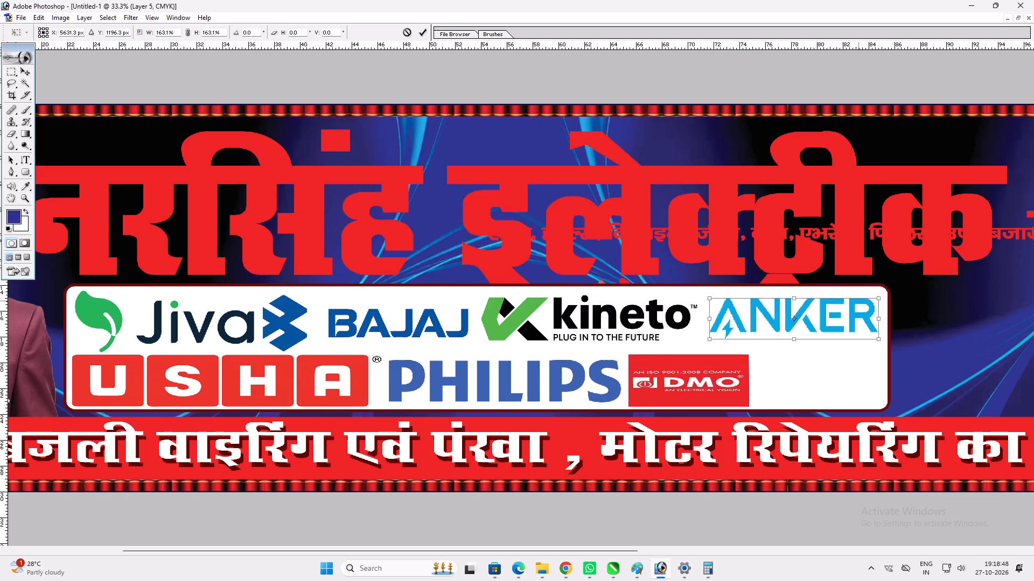
pyautogui.keyDown('shift'); pyautogui.moveTo(862, 300); pyautogui.dragTo(862, 299); pyautogui.keyUp('shift')
pyautogui.hotkey('shift', 'Return')
pyautogui.press('v')
# Link the PHILIPS and USHA logos with the DMO logo so the lower row transforms together.
pyautogui.keyDown('ctrl'); pyautogui.click(734, 365); pyautogui.keyUp('ctrl')
pyautogui.hotkey('ctrl', 't')
pyautogui.keyDown('shift'); pyautogui.click(750, 369); pyautogui.keyUp('shift')
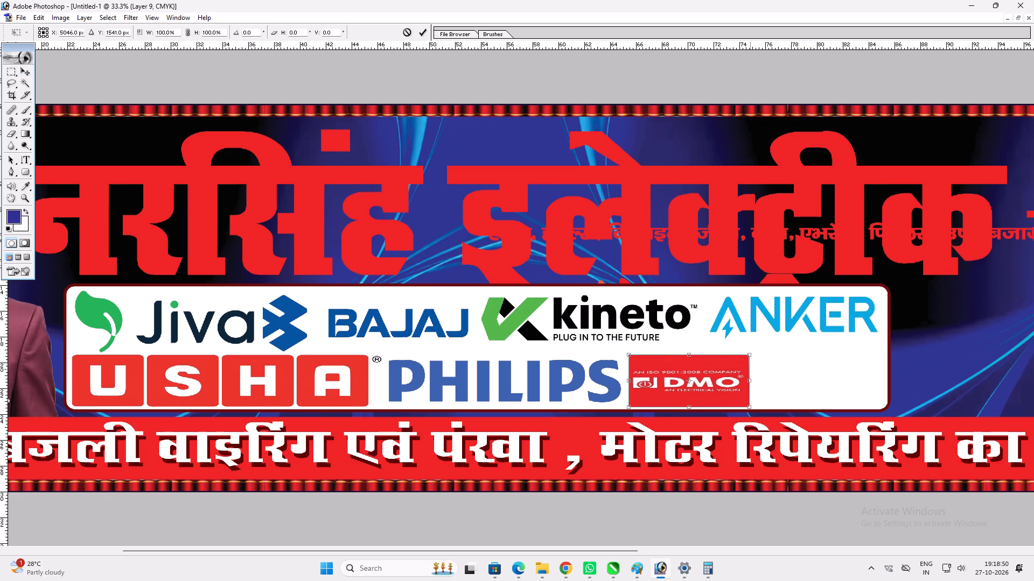
pyautogui.press('Return')
pyautogui.press('v')
pyautogui.keyDown('ctrl'); pyautogui.keyDown('shift'); pyautogui.click(599, 379); pyautogui.keyUp('shift'); pyautogui.keyUp('ctrl')
pyautogui.keyDown('ctrl'); pyautogui.keyDown('shift'); pyautogui.click(324, 367); pyautogui.keyUp('shift'); pyautogui.keyUp('ctrl')
pyautogui.moveTo(330, 369); pyautogui.dragTo(345, 372)
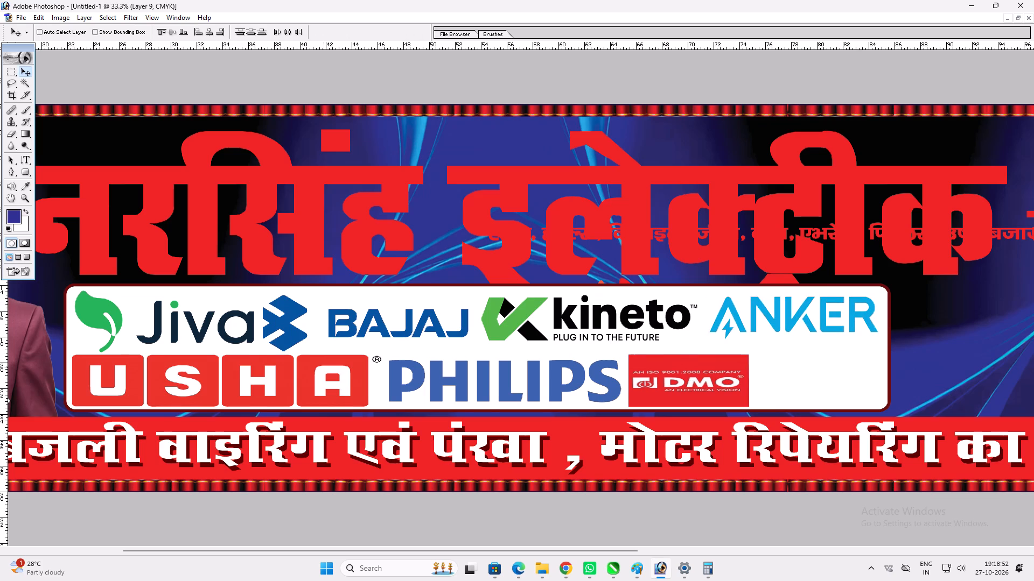
pyautogui.moveTo(345, 372); pyautogui.dragTo(353, 372)
pyautogui.hotkey('ctrl', 'z')
# Stretch the linked USHA, PHILIPS and DMO row to the panel's right end and make it slightly taller.
pyautogui.hotkey('ctrl', 't')
pyautogui.keyDown('shift'); pyautogui.moveTo(753, 377); pyautogui.dragTo(880, 373); pyautogui.keyUp('shift')
pyautogui.keyDown('shift'); pyautogui.moveTo(853, 359); pyautogui.dragTo(864, 354); pyautogui.keyUp('shift')
pyautogui.press('Return')
pyautogui.press('v')
pyautogui.hotkey('ctrl', 't')
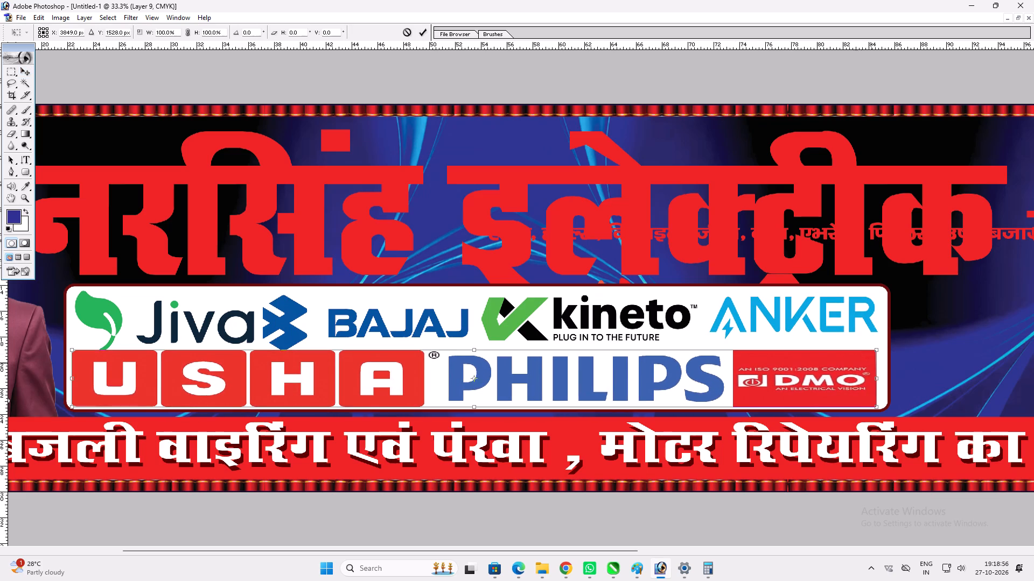
pyautogui.keyDown('shift'); pyautogui.click(876, 363); pyautogui.keyUp('shift')
pyautogui.hotkey('shift', 'Return')
pyautogui.press('v')
# Nudge the Bajaj logo slightly right and up, away from the Jiva logo and the USHA row.
pyautogui.keyDown('ctrl'); pyautogui.click(293, 332); pyautogui.keyUp('ctrl')
pyautogui.hotkey('ctrl', 't')
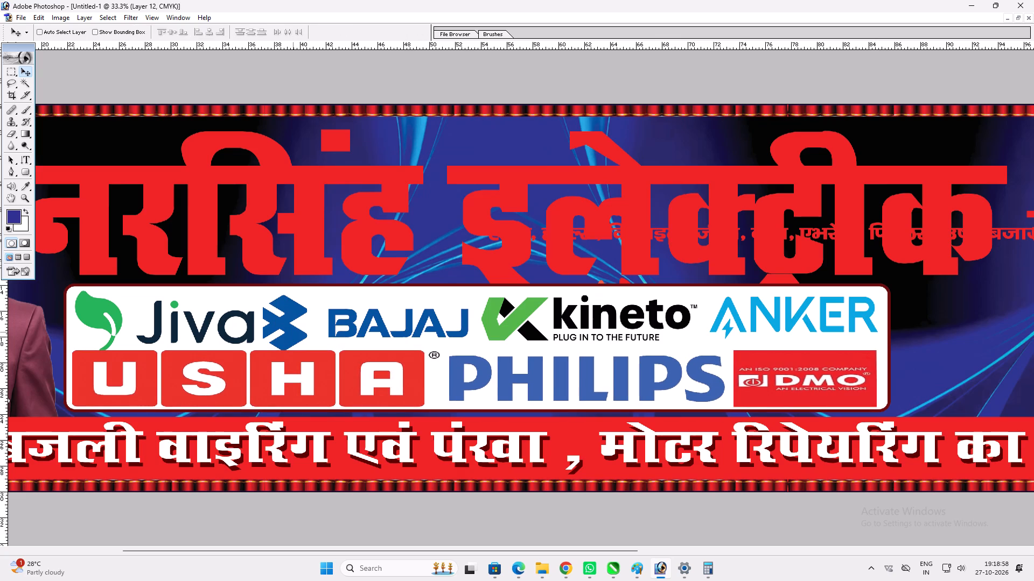
pyautogui.keyDown('shift'); pyautogui.moveTo(297, 349); pyautogui.dragTo(310, 345); pyautogui.keyUp('shift')
pyautogui.press('Return')
pyautogui.press('v')
pyautogui.click(310, 345)
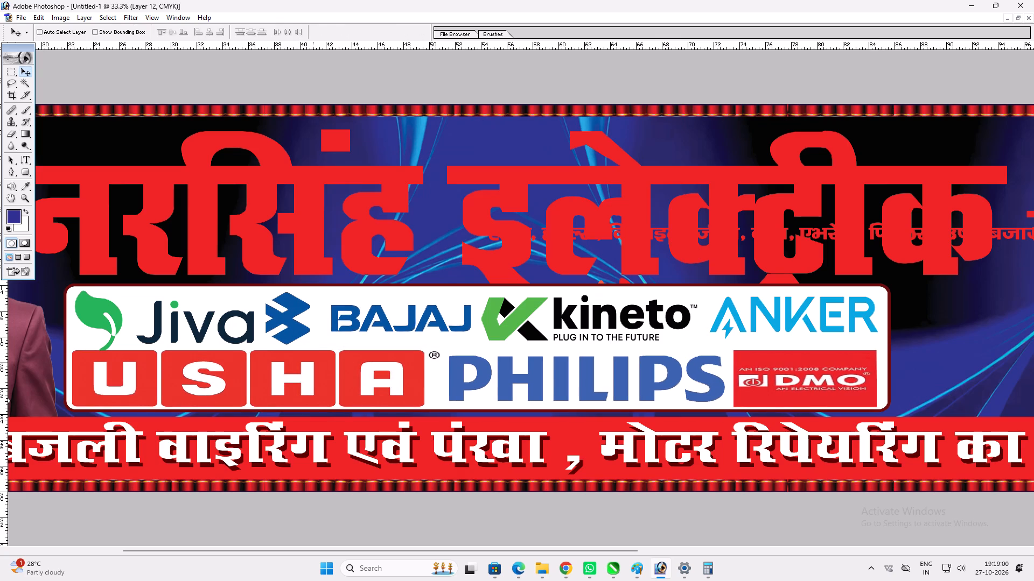
# Adjust the Jiva logo's lower extent slightly upward to clear the USHA row.
pyautogui.press('v')
pyautogui.keyDown('ctrl'); pyautogui.click(95, 315); pyautogui.keyUp('ctrl')
pyautogui.hotkey('ctrl', 't')
pyautogui.keyDown('shift'); pyautogui.moveTo(140, 360); pyautogui.dragTo(142, 352); pyautogui.keyUp('shift')
pyautogui.hotkey('shift', 'Return')
pyautogui.press('v')
# Reduce the height of the red heading नरसिंह इलेक्ट्रीक to about 90% and widen it slightly to the right.
pyautogui.press('space')
pyautogui.press('space')
pyautogui.moveTo(533, 366); pyautogui.dragTo(537, 367, button='right')
pyautogui.moveTo(554, 372); pyautogui.dragTo(564, 374)
pyautogui.press('v')
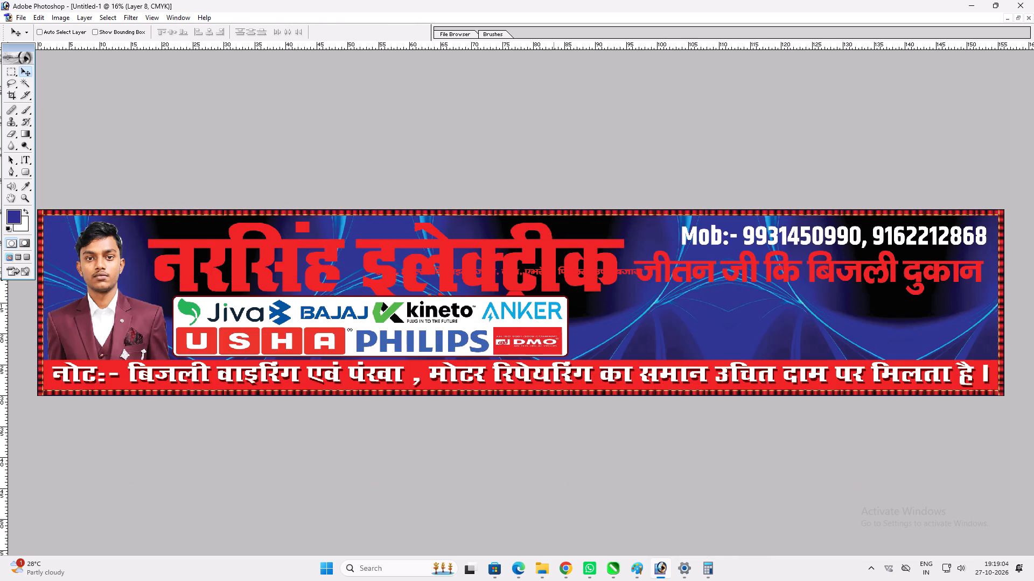
pyautogui.keyDown('ctrl'); pyautogui.click(552, 266); pyautogui.keyUp('ctrl')
pyautogui.hotkey('ctrl', 't')
pyautogui.keyDown('shift'); pyautogui.moveTo(555, 293); pyautogui.dragTo(571, 286); pyautogui.keyUp('shift')
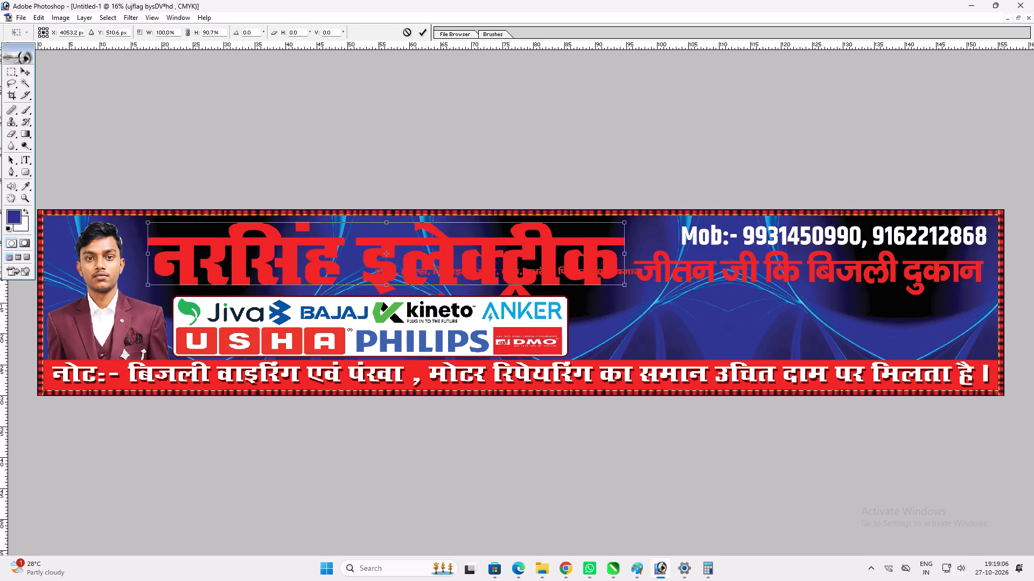
pyautogui.keyDown('shift'); pyautogui.moveTo(588, 282); pyautogui.dragTo(599, 279); pyautogui.keyUp('shift')
pyautogui.keyDown('shift'); pyautogui.moveTo(620, 265); pyautogui.dragTo(627, 265); pyautogui.keyUp('shift')
pyautogui.press('Return')
pyautogui.press('v')
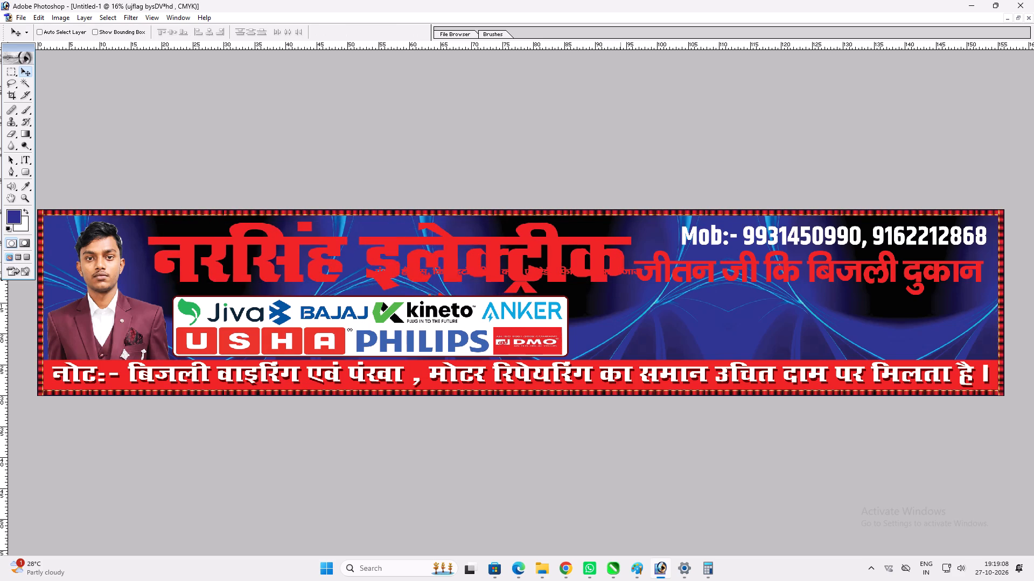
# Shift the red heading नरसिंह इलेक्ट्रीक slightly left and stretch its right end out a little.
pyautogui.keyDown('shift'); pyautogui.moveTo(609, 262); pyautogui.dragTo(602, 263); pyautogui.keyUp('shift')
pyautogui.hotkey('ctrl', 't')
pyautogui.keyDown('shift'); pyautogui.click(624, 243); pyautogui.keyUp('shift')
pyautogui.hotkey('shift', 'Return')
pyautogui.press('v')
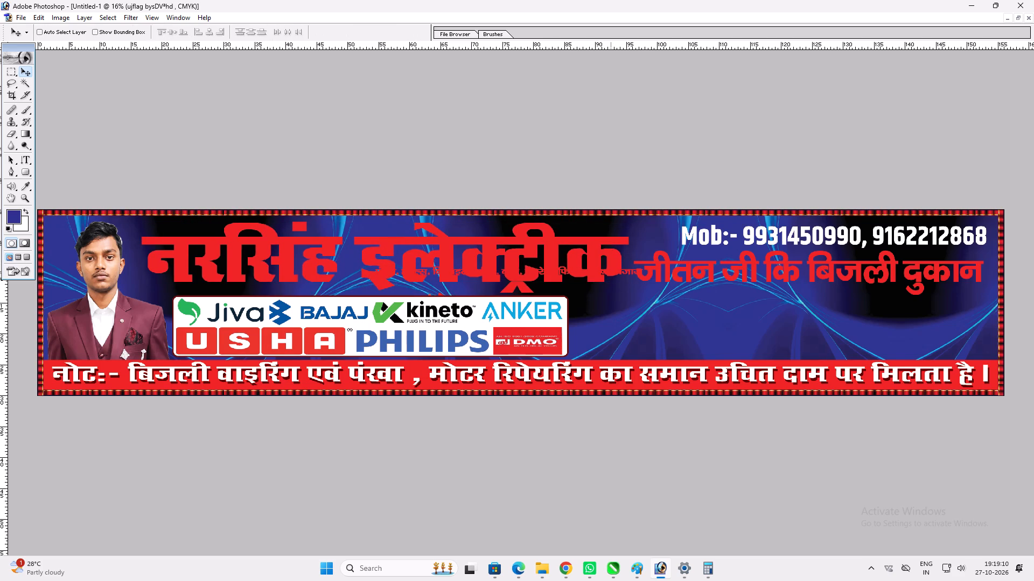
# Move the white Mob:- phone number line slightly up and left, closer to the banner's upper border.
pyautogui.hotkey('ctrl', '+')
pyautogui.press('space')
pyautogui.keyDown('ctrl'); pyautogui.click(721, 238); pyautogui.keyUp('ctrl')
pyautogui.hotkey('ctrl', 't')
pyautogui.keyDown('shift'); pyautogui.moveTo(751, 245); pyautogui.dragTo(757, 242); pyautogui.keyUp('shift')
pyautogui.press('Return')
pyautogui.press('v')
pyautogui.moveTo(709, 246); pyautogui.dragTo(706, 241)
# Search the 2026 october folder on Local Disk (H:) for bhola and open Bhola Eleectric 54x18= 1 pc DStr in Photoshop.
pyautogui.click(540, 567)
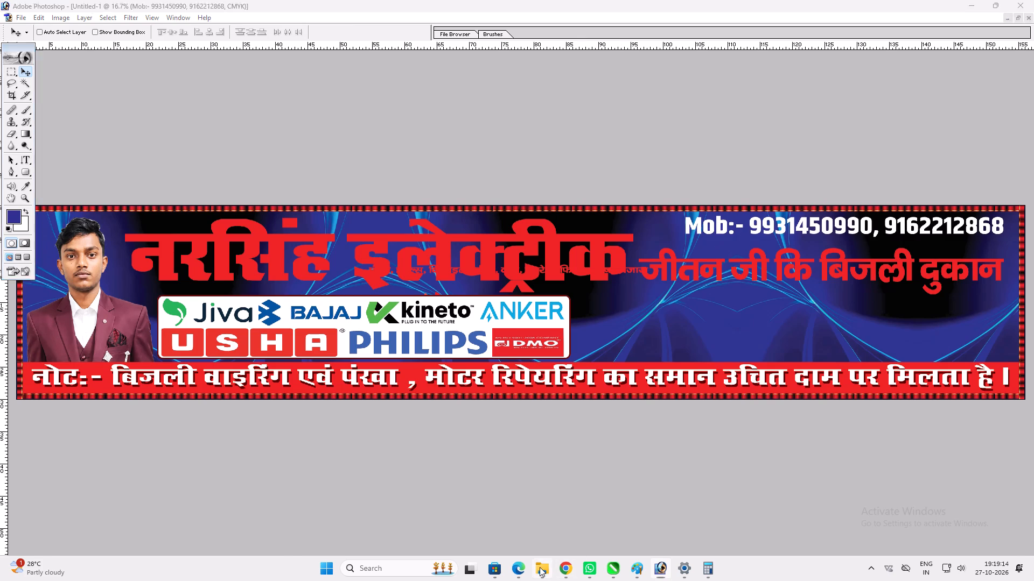
pyautogui.scroll(-5, 3, 457)
pyautogui.click(47, 478)
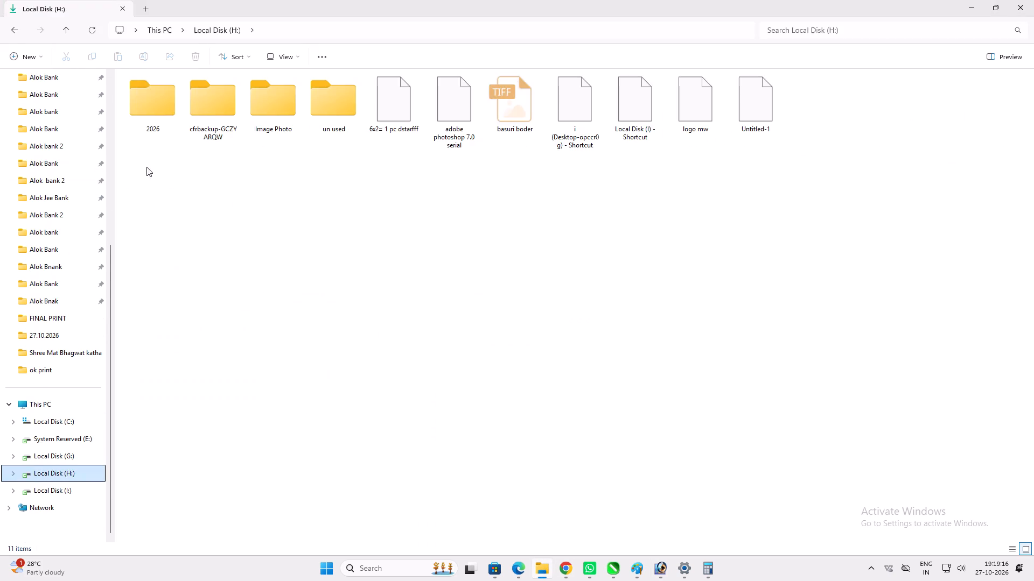
pyautogui.doubleClick(151, 126)
pyautogui.doubleClick(151, 119)
pyautogui.click(802, 33)
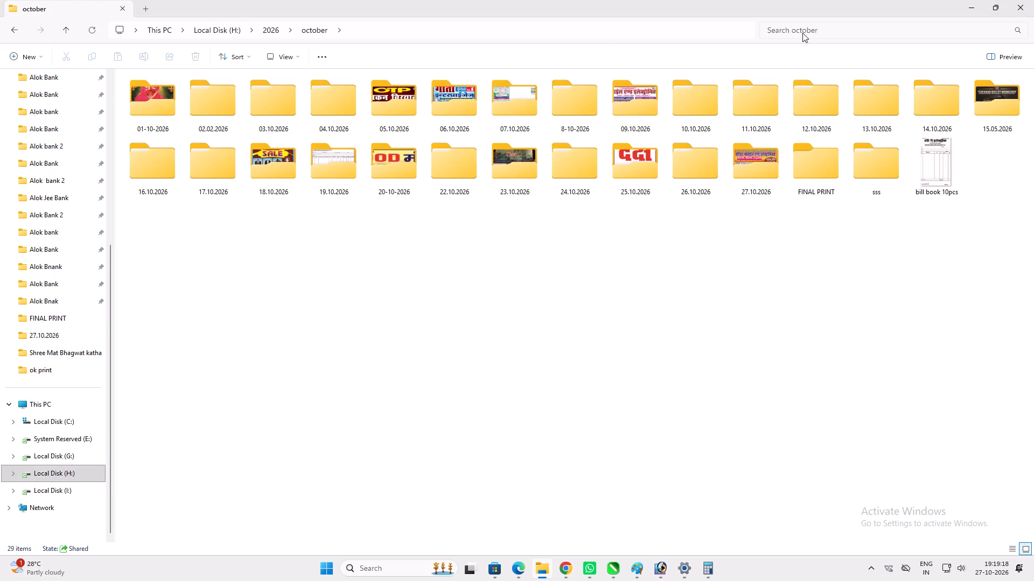
pyautogui.write('bhola')
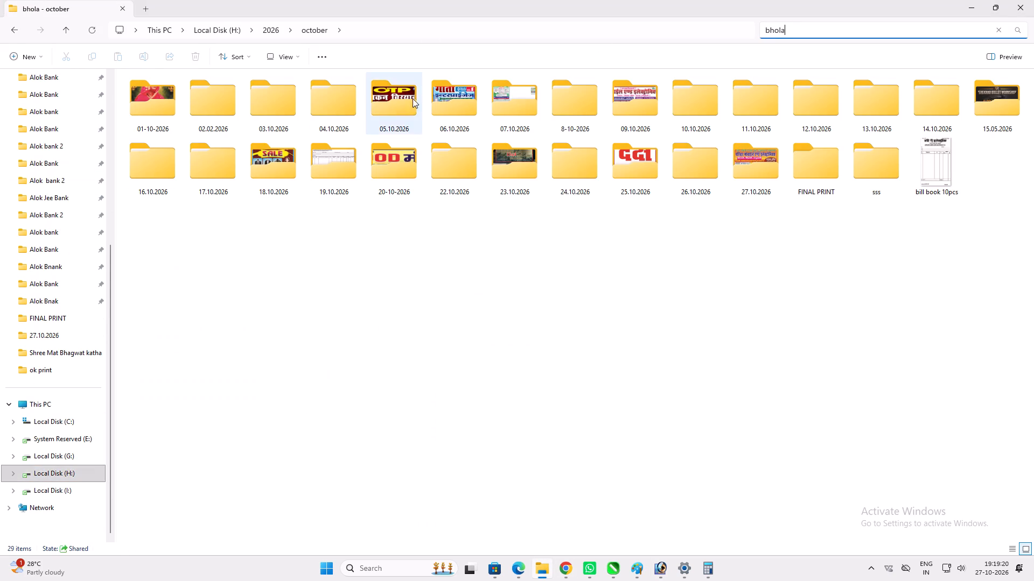
pyautogui.moveTo(156, 115); pyautogui.dragTo(705, 575)
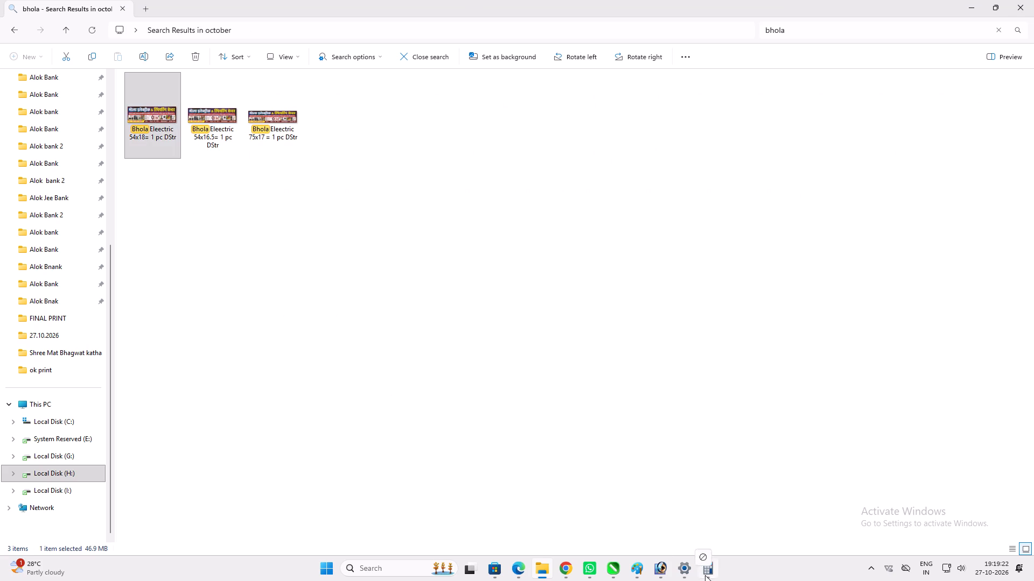
pyautogui.moveTo(705, 575); pyautogui.dragTo(544, 344)
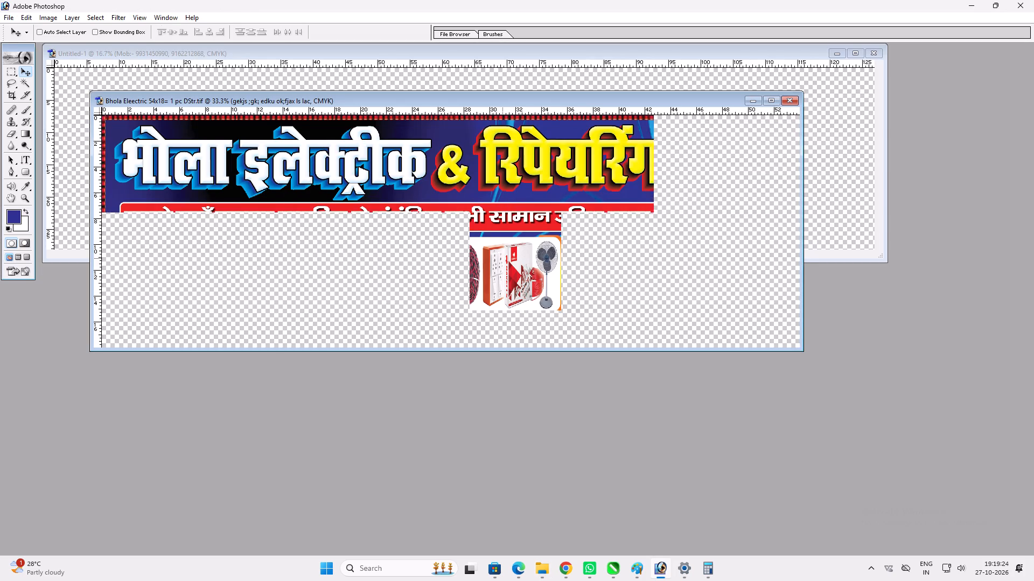
# Copy the layer style of the भोला इलेक्ट्रीक heading and paste it onto the नरसिंह इलेक्ट्रीक heading in Untitled-1.
pyautogui.press('v')
pyautogui.rightClick(406, 167)
pyautogui.click(419, 173)
pyautogui.hotkey('alt', 'l')
pyautogui.hotkey('alt', 'y')
pyautogui.hotkey('alt', 'c')
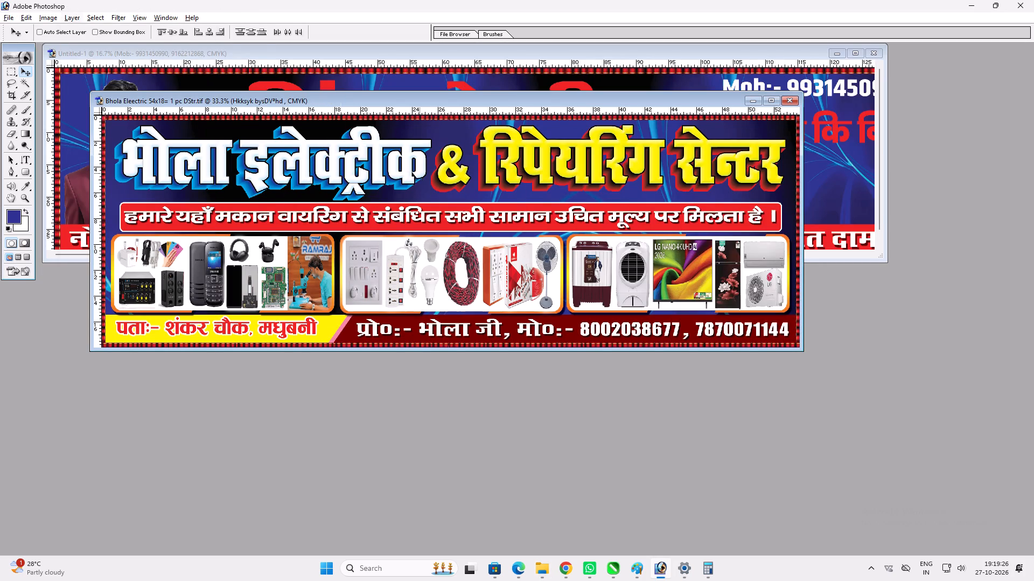
pyautogui.click(871, 131)
pyautogui.press('v')
pyautogui.keyDown('ctrl'); pyautogui.click(548, 136); pyautogui.keyUp('ctrl')
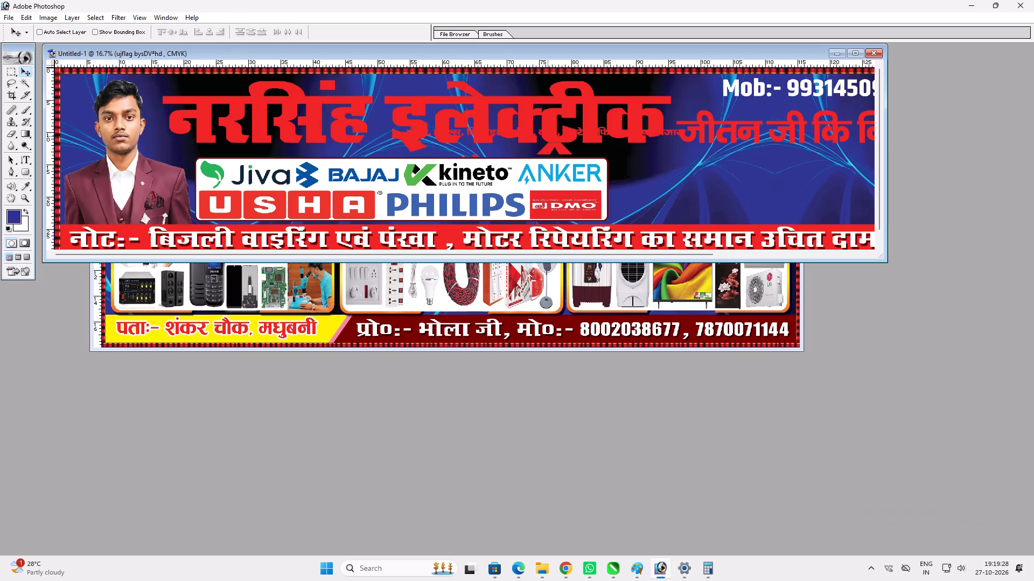
pyautogui.hotkey('alt', 'l')
pyautogui.write('ypv')
# Adjust the Bevel and Emboss shadow opacity of the नरसिंह इलेक्ट्रीक heading's pasted style and revisit its stroke settings.
pyautogui.doubleClick(547, 56)
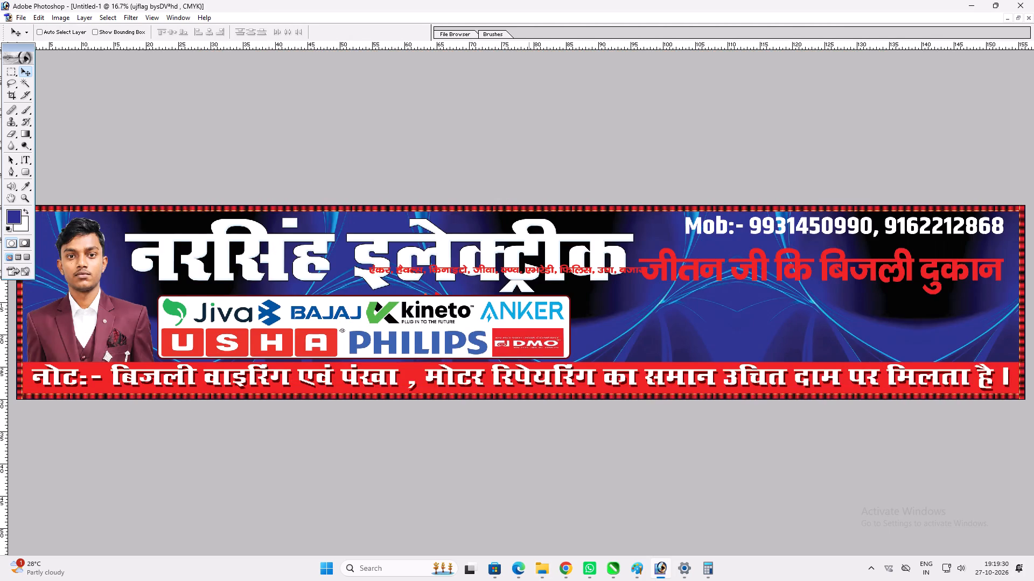
pyautogui.hotkey('ctrl', '0')
pyautogui.hotkey('alt', 'l')
pyautogui.hotkey('alt', 'y')
pyautogui.press('k')
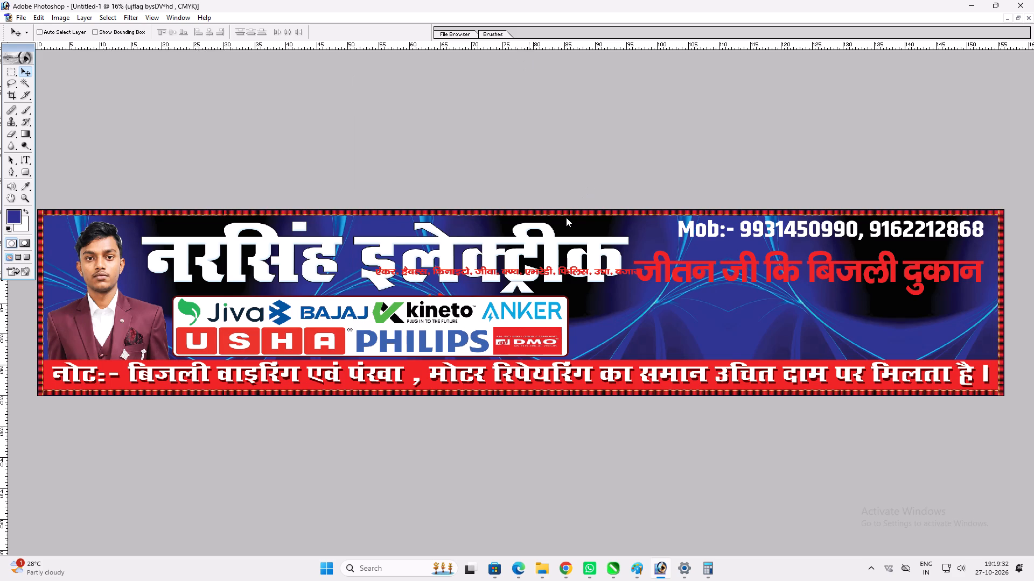
pyautogui.scroll(3, 712, 290)
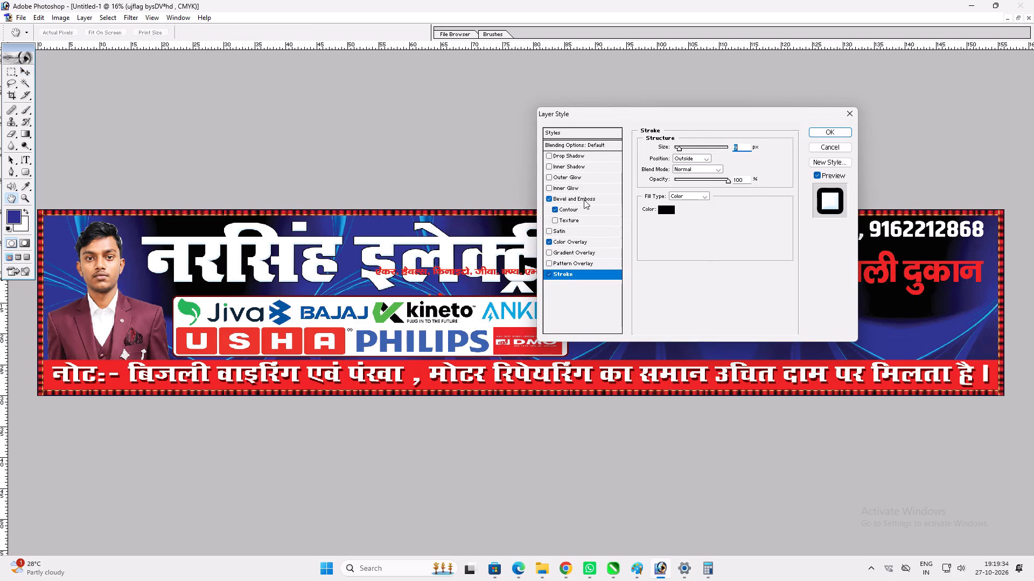
pyautogui.click(584, 200)
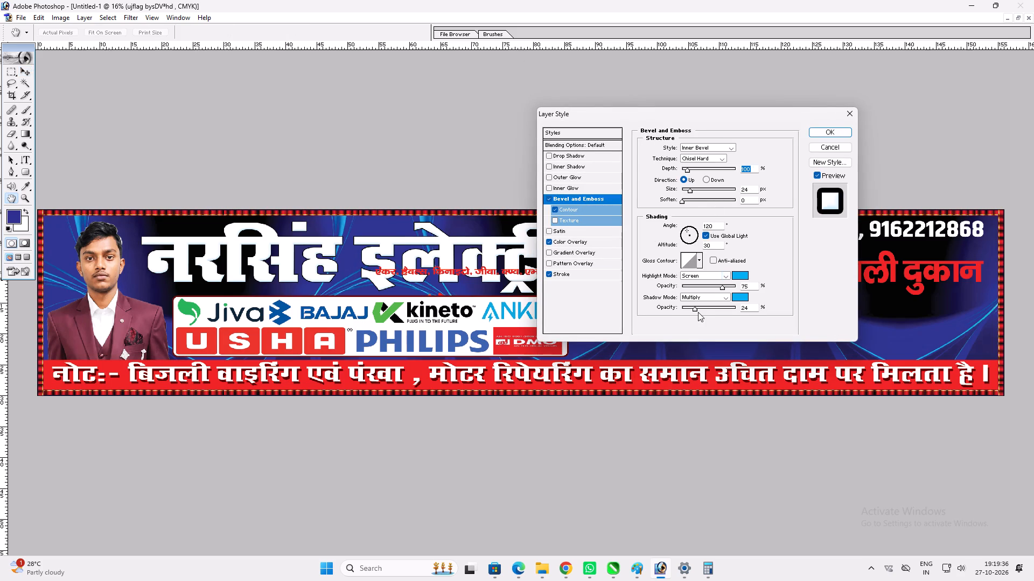
pyautogui.click(697, 312)
pyautogui.press('Return')
pyautogui.hotkey('alt', 'l')
pyautogui.write('yk')
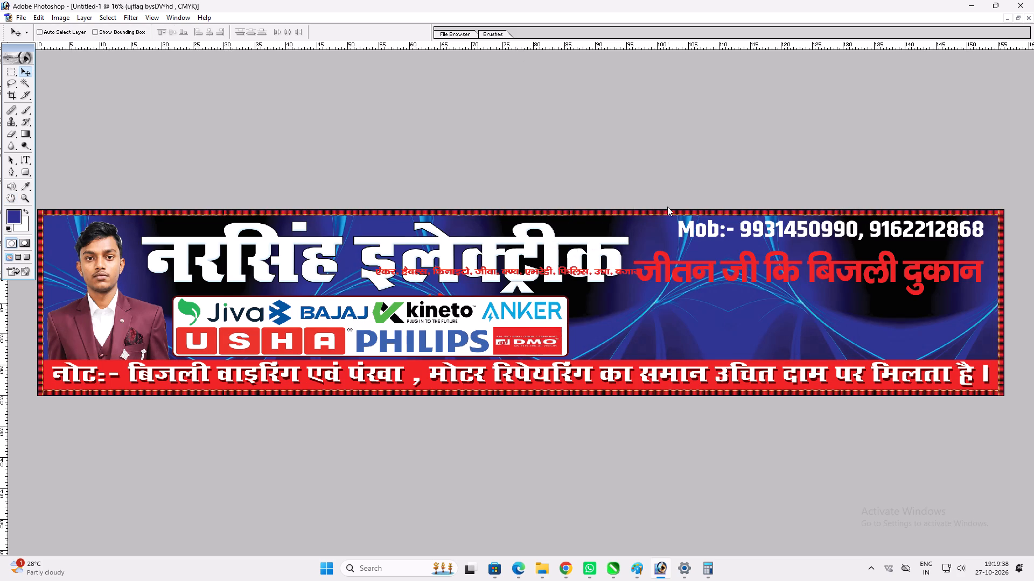
pyautogui.scroll(2, 722, 254)
pyautogui.press('Return')
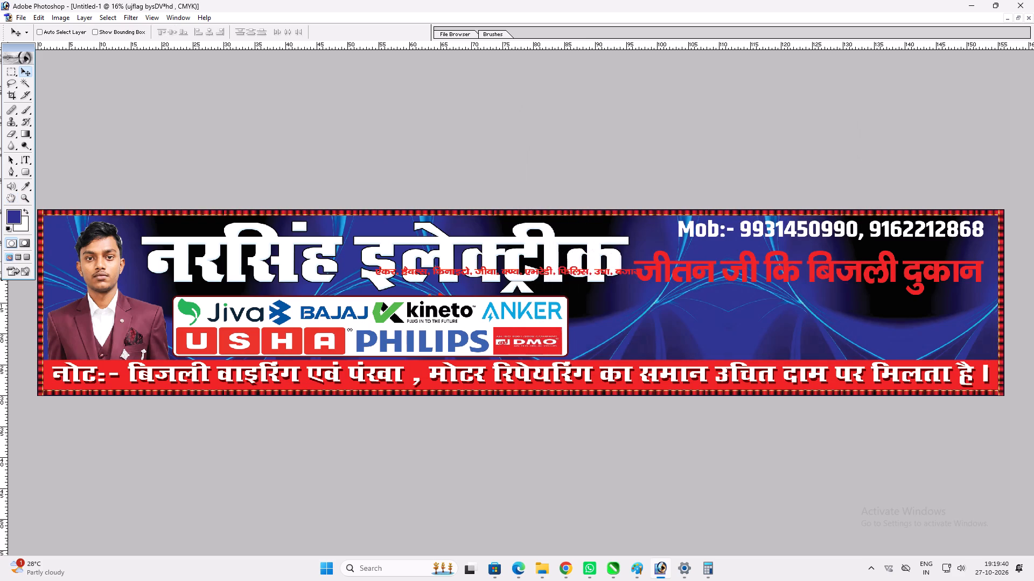
# Narrow the white heading नरसिंह इलेक्ट्रीक slightly from its right end.
pyautogui.hotkey('ctrl', 't')
pyautogui.moveTo(628, 242); pyautogui.dragTo(621, 244)
pyautogui.keyDown('shift'); pyautogui.click(578, 226); pyautogui.keyUp('shift')
pyautogui.press('Return')
pyautogui.press('v')
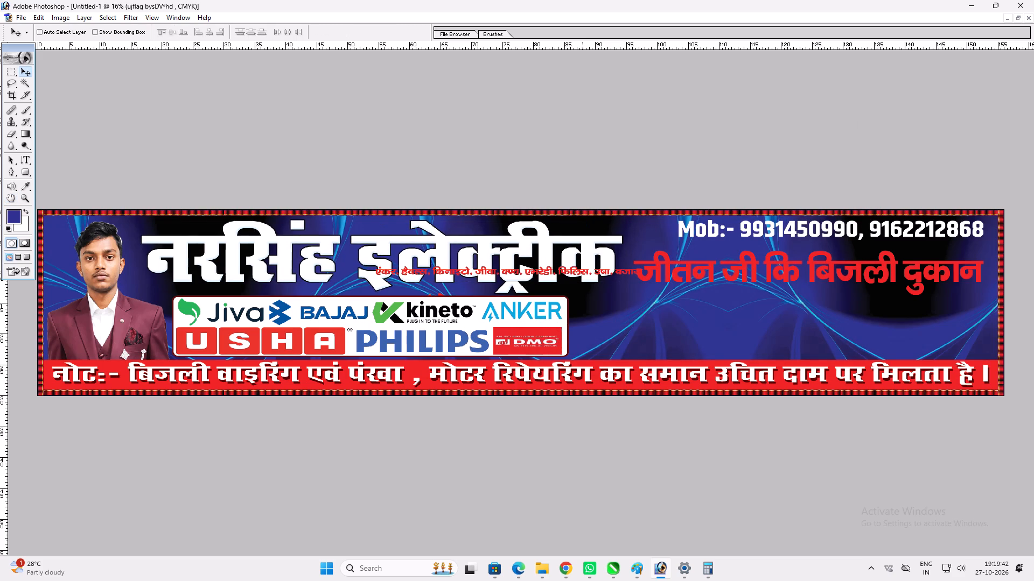
# Bring the heading to the front, above the small red brand-name line, and fine-tune its lower edge.
pyautogui.hotkey('ctrl', 'shift', ']')
pyautogui.hotkey('ctrl', 't')
pyautogui.keyDown('shift'); pyautogui.moveTo(543, 289); pyautogui.dragTo(544, 288); pyautogui.keyUp('shift')
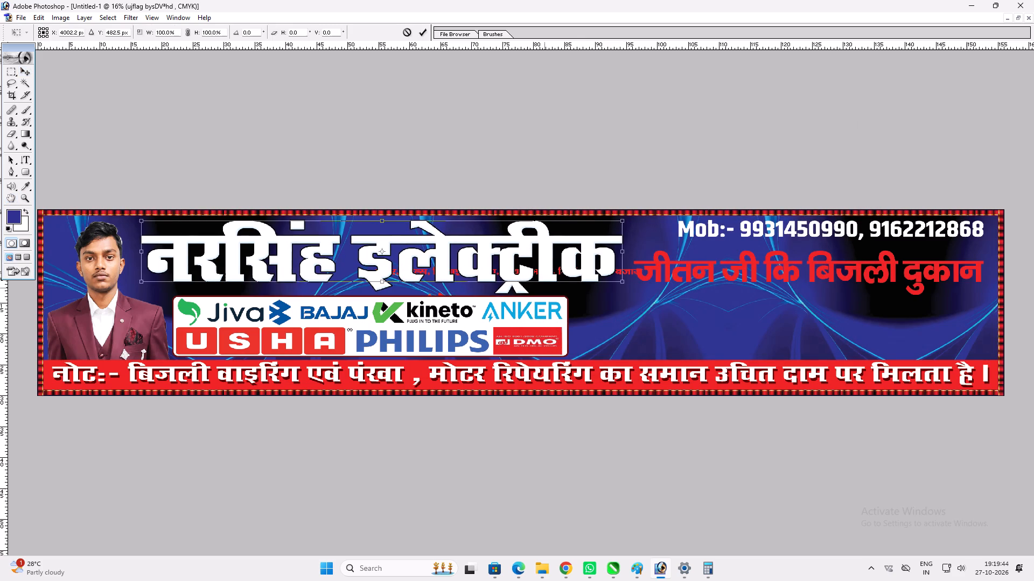
pyautogui.keyDown('shift'); pyautogui.moveTo(544, 288); pyautogui.dragTo(549, 285); pyautogui.keyUp('shift')
pyautogui.hotkey('shift', 'Return')
pyautogui.press('v')
# Link the DMO, ANKER, Kineto, Bajaj and Jiva logos with the white panel, undoing each test move.
pyautogui.keyDown('ctrl'); pyautogui.click(521, 334); pyautogui.keyUp('ctrl')
pyautogui.moveTo(521, 334); pyautogui.dragTo(539, 341)
pyautogui.hotkey('ctrl', 'z')
pyautogui.keyDown('ctrl'); pyautogui.keyDown('shift'); pyautogui.click(521, 314); pyautogui.keyUp('shift'); pyautogui.keyUp('ctrl')
pyautogui.moveTo(521, 314); pyautogui.dragTo(533, 318)
pyautogui.hotkey('ctrl', 'z')
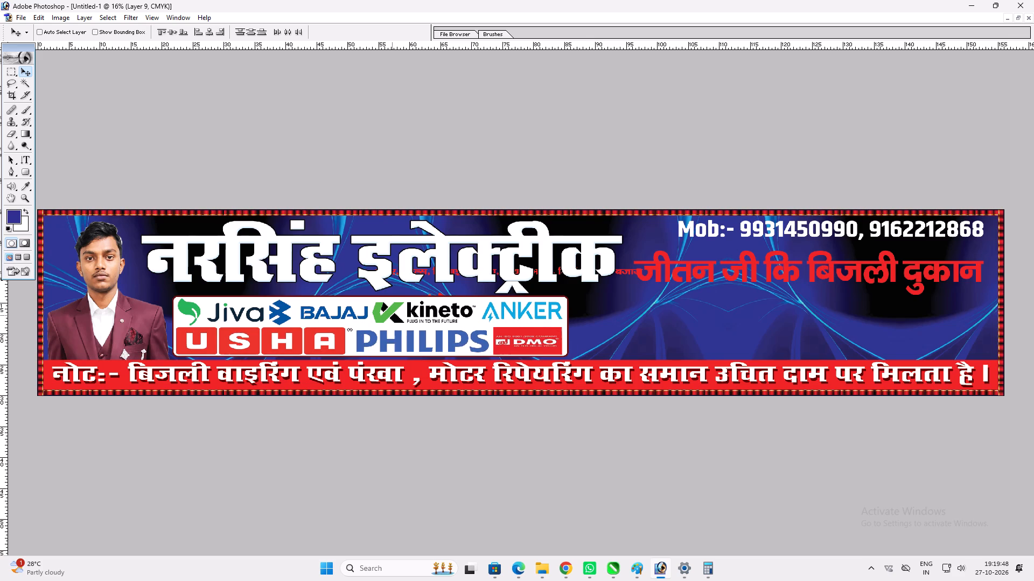
pyautogui.keyDown('ctrl'); pyautogui.keyDown('shift'); pyautogui.click(389, 313); pyautogui.keyUp('shift'); pyautogui.keyUp('ctrl')
pyautogui.moveTo(389, 313); pyautogui.dragTo(406, 325)
pyautogui.hotkey('ctrl', 'z')
pyautogui.keyDown('ctrl'); pyautogui.keyDown('shift'); pyautogui.click(285, 316); pyautogui.keyUp('shift'); pyautogui.keyUp('ctrl')
pyautogui.moveTo(285, 317); pyautogui.dragTo(301, 322)
pyautogui.hotkey('ctrl', 'z')
pyautogui.keyDown('ctrl'); pyautogui.keyDown('shift'); pyautogui.click(182, 308); pyautogui.keyUp('shift'); pyautogui.keyUp('ctrl')
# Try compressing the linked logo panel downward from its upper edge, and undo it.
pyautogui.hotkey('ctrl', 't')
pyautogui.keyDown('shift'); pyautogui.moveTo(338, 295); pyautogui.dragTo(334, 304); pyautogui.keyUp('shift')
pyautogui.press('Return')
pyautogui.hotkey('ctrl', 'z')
# Reduce the height of the white panel and all its logos from the upper edge, leaving more space below the heading.
pyautogui.keyDown('ctrl'); pyautogui.keyDown('shift'); pyautogui.click(324, 299); pyautogui.keyUp('shift'); pyautogui.keyUp('ctrl')
pyautogui.hotkey('ctrl', 't')
pyautogui.keyDown('shift'); pyautogui.moveTo(333, 296); pyautogui.dragTo(332, 297); pyautogui.keyUp('shift')
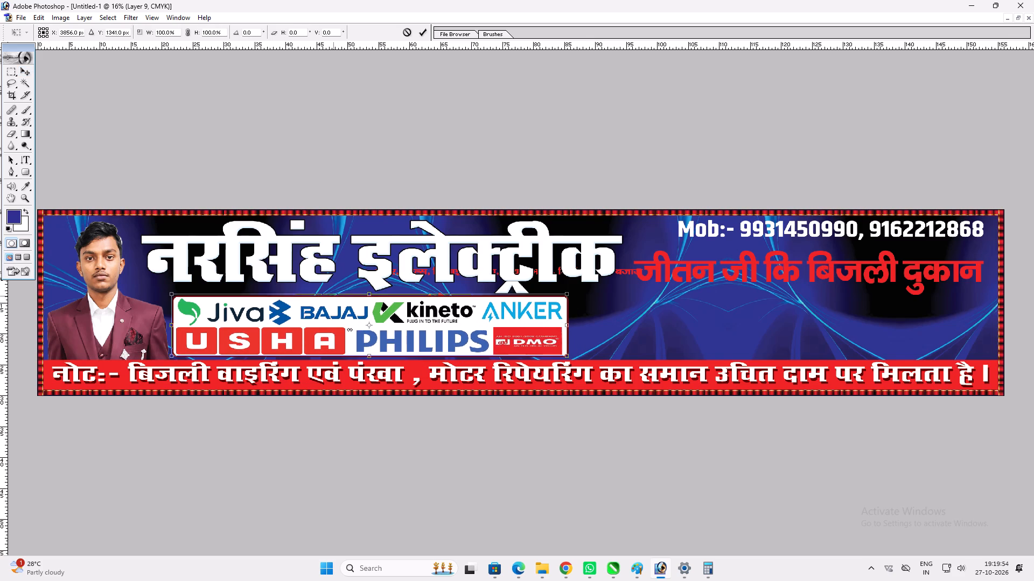
pyautogui.keyDown('shift'); pyautogui.moveTo(332, 297); pyautogui.dragTo(329, 305); pyautogui.keyUp('shift')
pyautogui.hotkey('shift', 'Return')
pyautogui.press('v')
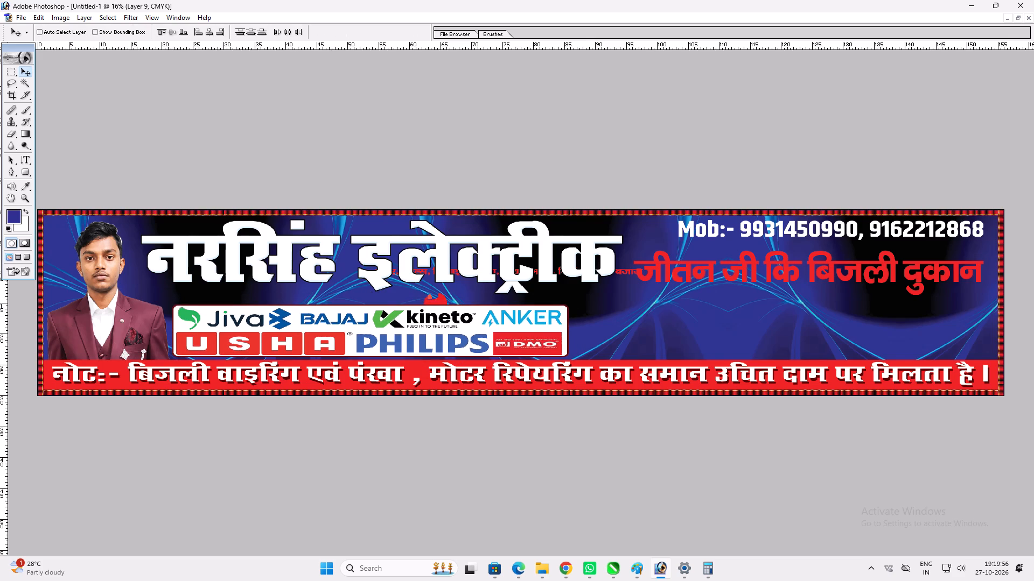
# Stretch the heading downward to about 105% height and rightward to about 101.5% width.
pyautogui.keyDown('ctrl'); pyautogui.click(383, 269); pyautogui.keyUp('ctrl')
pyautogui.hotkey('ctrl', 't')
pyautogui.keyDown('shift'); pyautogui.click(398, 287); pyautogui.keyUp('shift')
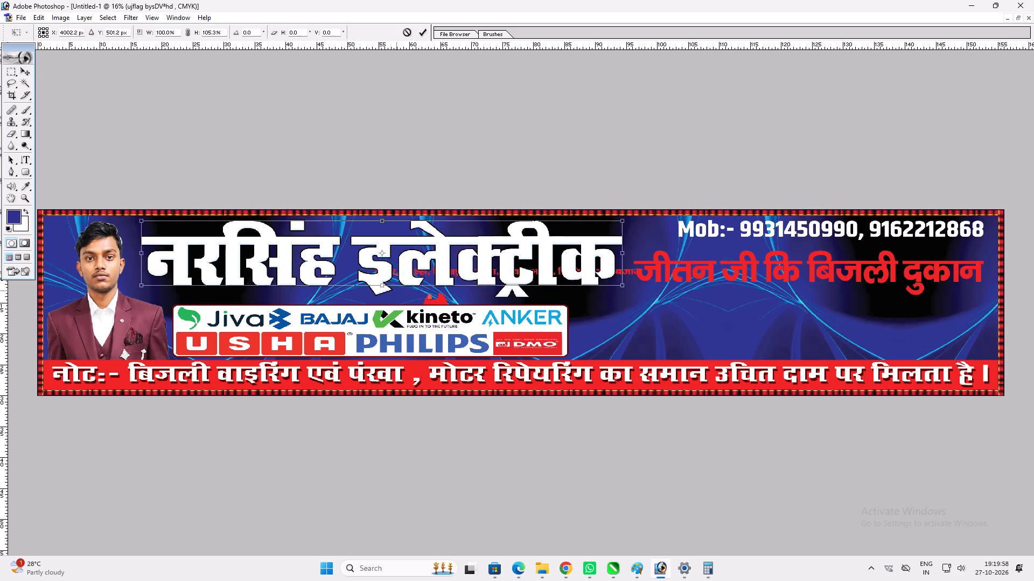
pyautogui.hotkey('shift', 'Return')
pyautogui.press('v')
pyautogui.hotkey('ctrl', 't')
pyautogui.keyDown('shift'); pyautogui.moveTo(624, 256); pyautogui.dragTo(631, 253); pyautogui.keyUp('shift')
pyautogui.hotkey('shift', 'Return')
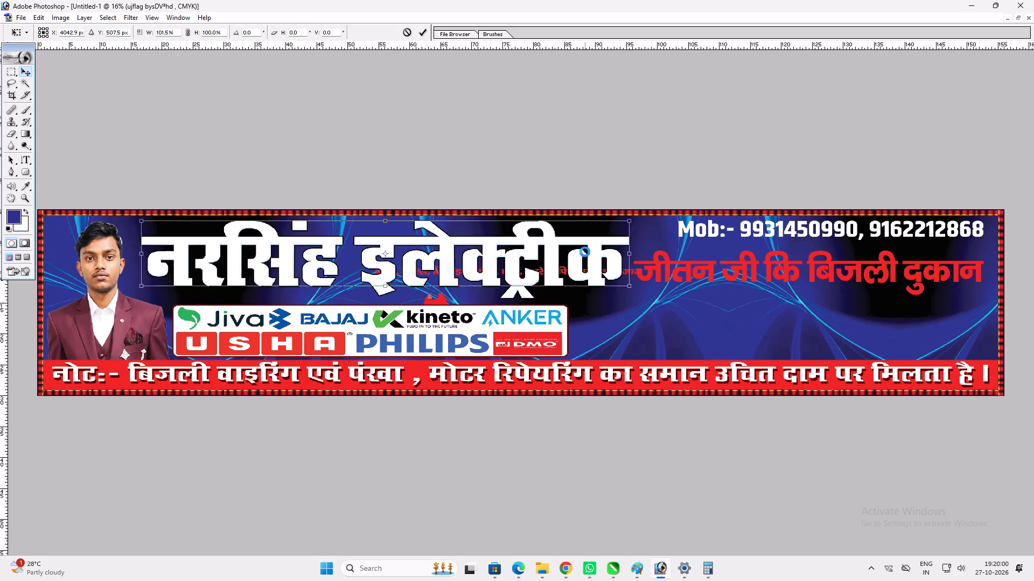
pyautogui.press('v')
# Duplicate the heading, rasterize the copy and apply Motion Blur at a 43° angle with a distance of about 113 pixels.
pyautogui.hotkey('ctrl', 'j')
pyautogui.hotkey('alt', 't')
pyautogui.write('bm')
pyautogui.press('Return')
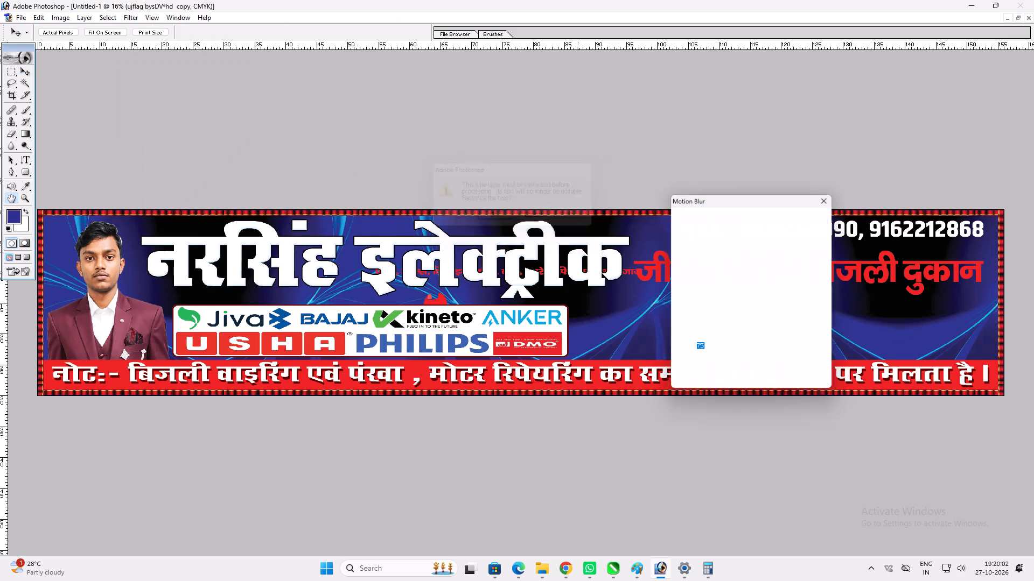
pyautogui.moveTo(710, 382); pyautogui.dragTo(716, 384)
pyautogui.moveTo(745, 356); pyautogui.dragTo(738, 357)
pyautogui.moveTo(743, 355); pyautogui.dragTo(753, 358)
pyautogui.moveTo(753, 358); pyautogui.dragTo(732, 362)
pyautogui.click(717, 385)
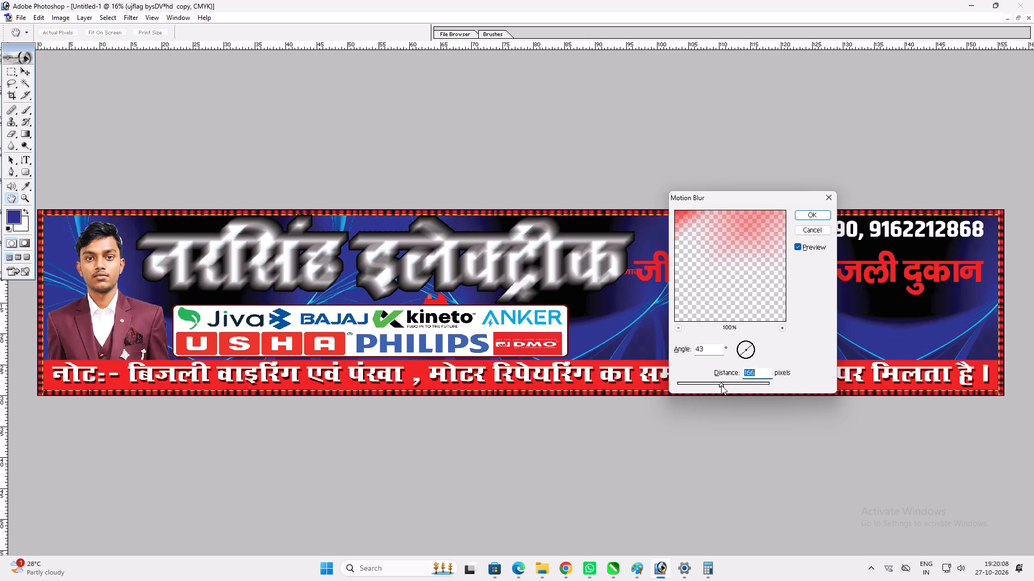
pyautogui.click(721, 385)
pyautogui.click(718, 384)
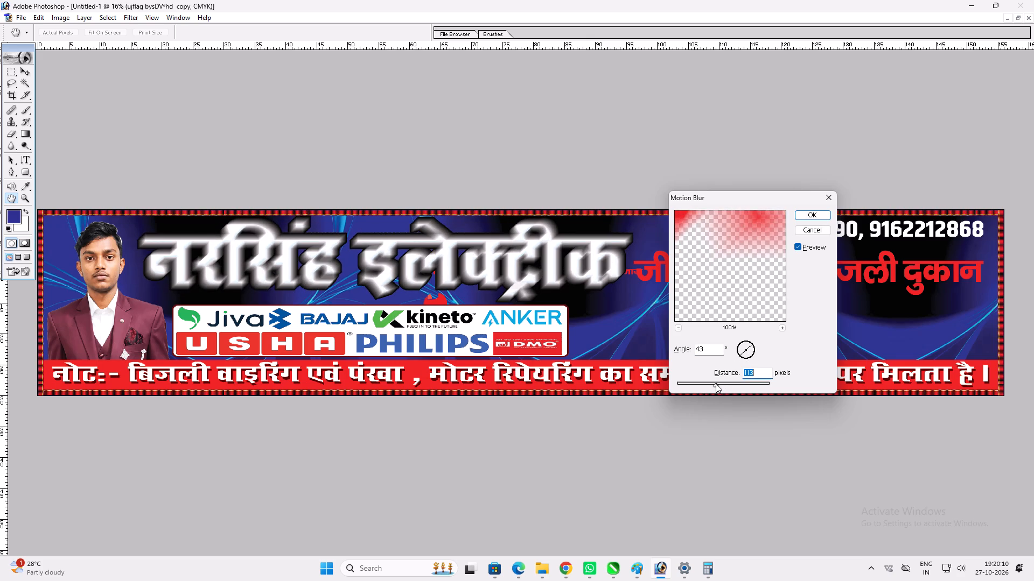
pyautogui.click(716, 384)
pyautogui.press('Return')
# Send the motion-blurred copy behind the heading to act as its 3D depth.
pyautogui.hotkey('ctrl', '[')
pyautogui.press('v')
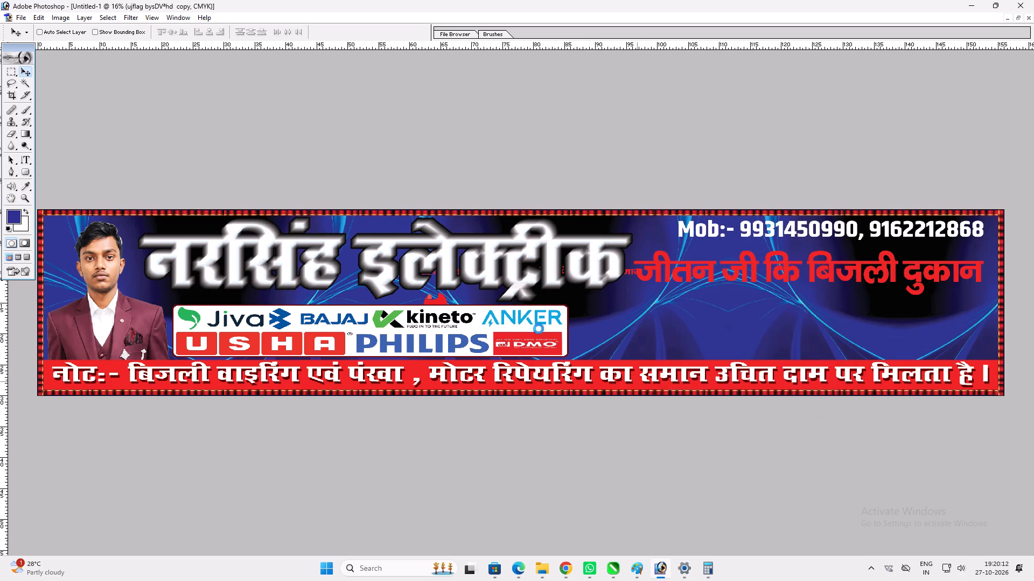
pyautogui.click(595, 309)
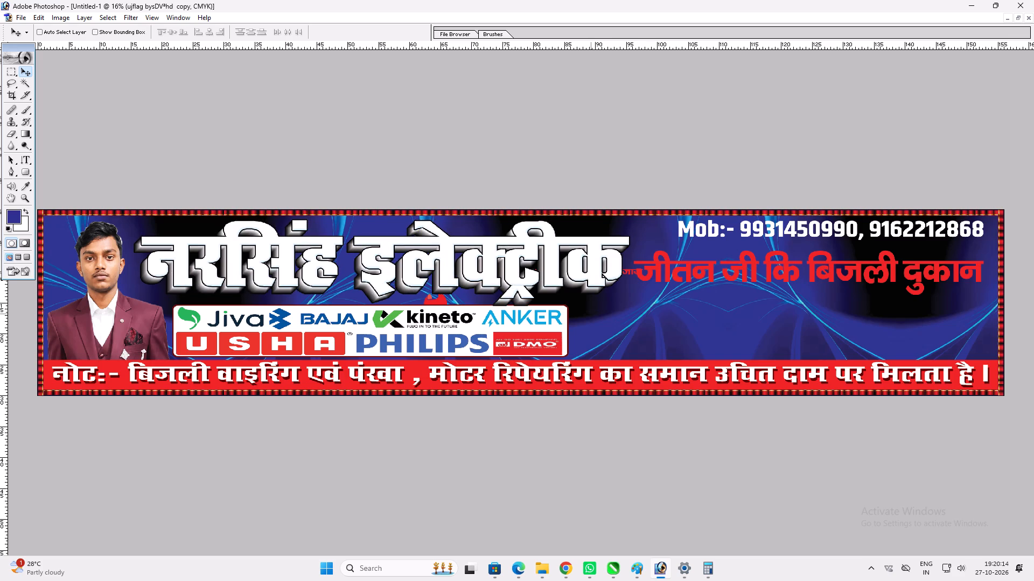
# Change the blurred copy's Color Overlay to red with C 1, M 100, Y 100.
pyautogui.hotkey('alt', 'l')
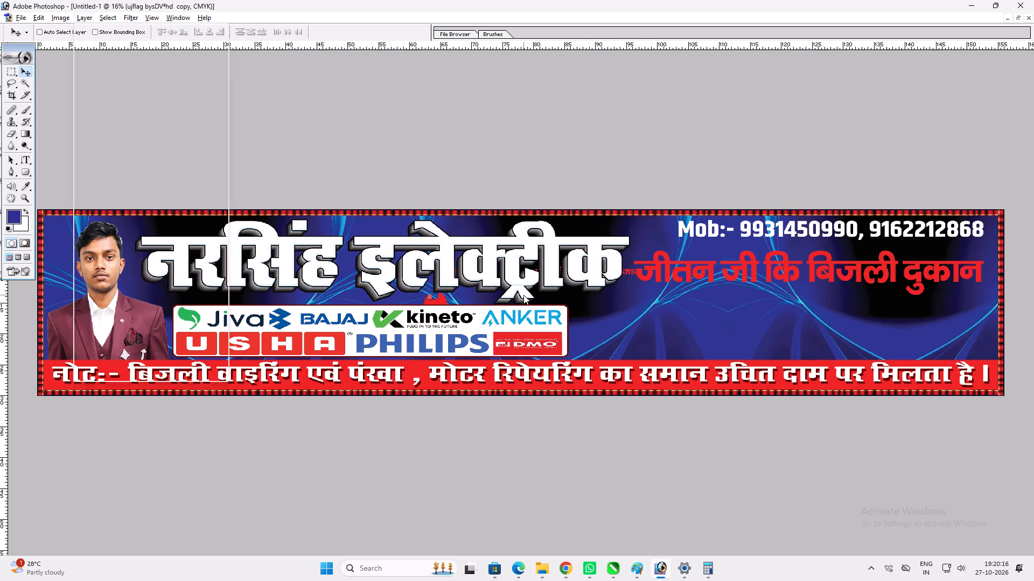
pyautogui.hotkey('alt', 'y')
pyautogui.press('n')
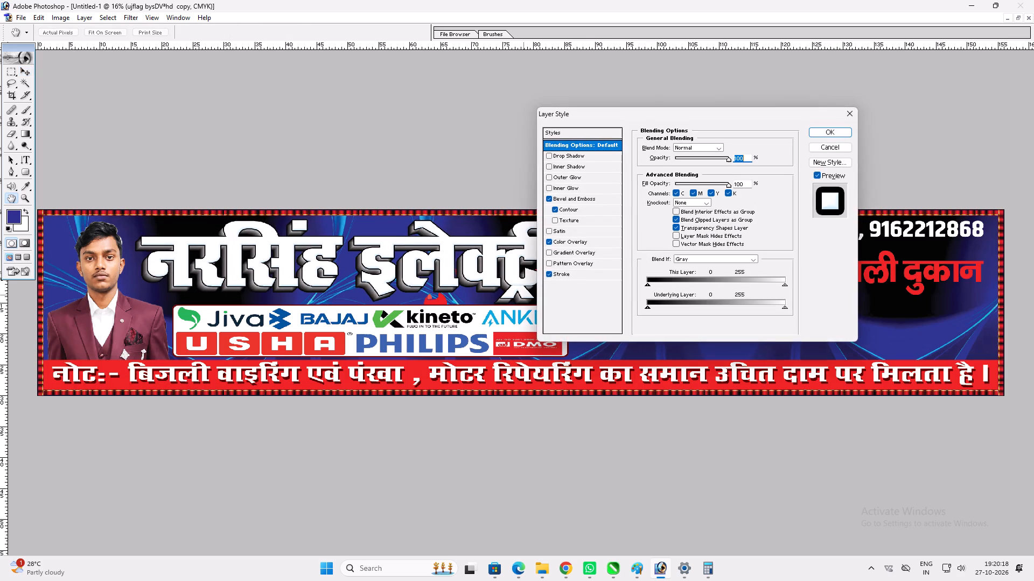
pyautogui.click(583, 244)
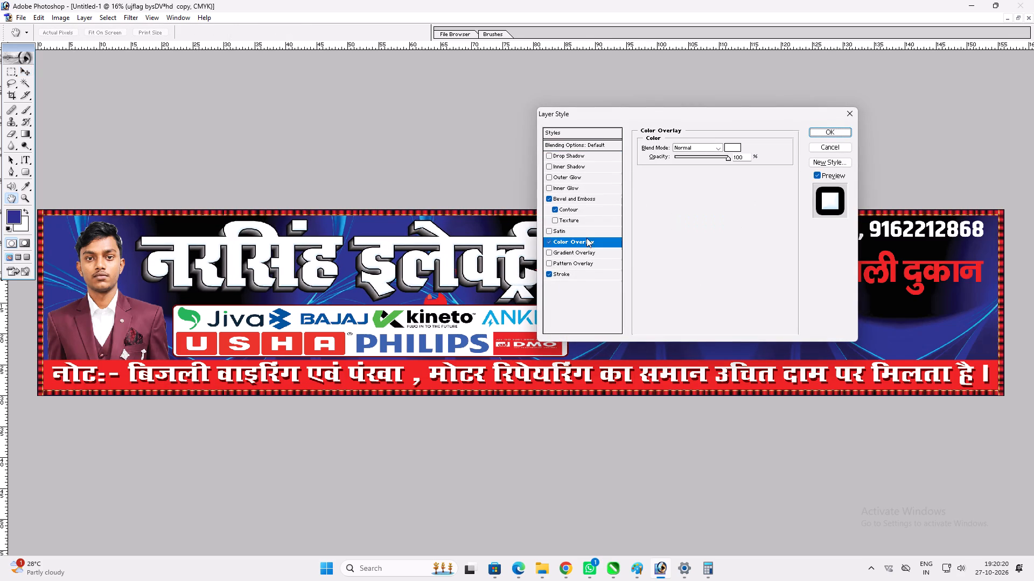
pyautogui.click(732, 146)
pyautogui.press('Tab')
pyautogui.press('1')
pyautogui.hotkey('shift', 'Tab')
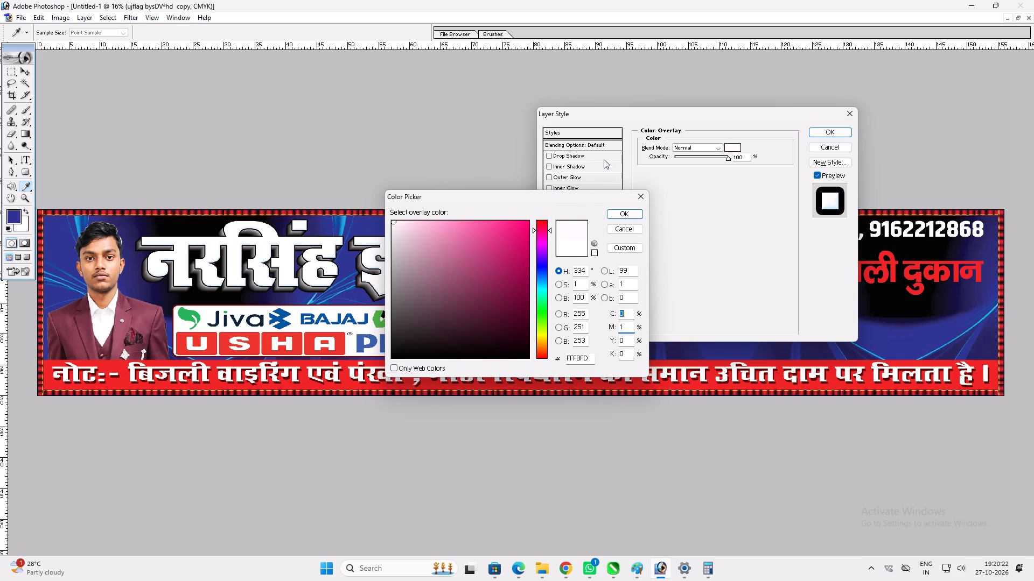
pyautogui.press('Tab')
pyautogui.hotkey('shift', 'Tab')
pyautogui.press('1')
pyautogui.press('Tab')
pyautogui.write('100')
pyautogui.press('Tab')
pyautogui.write('100')
pyautogui.press('Return')
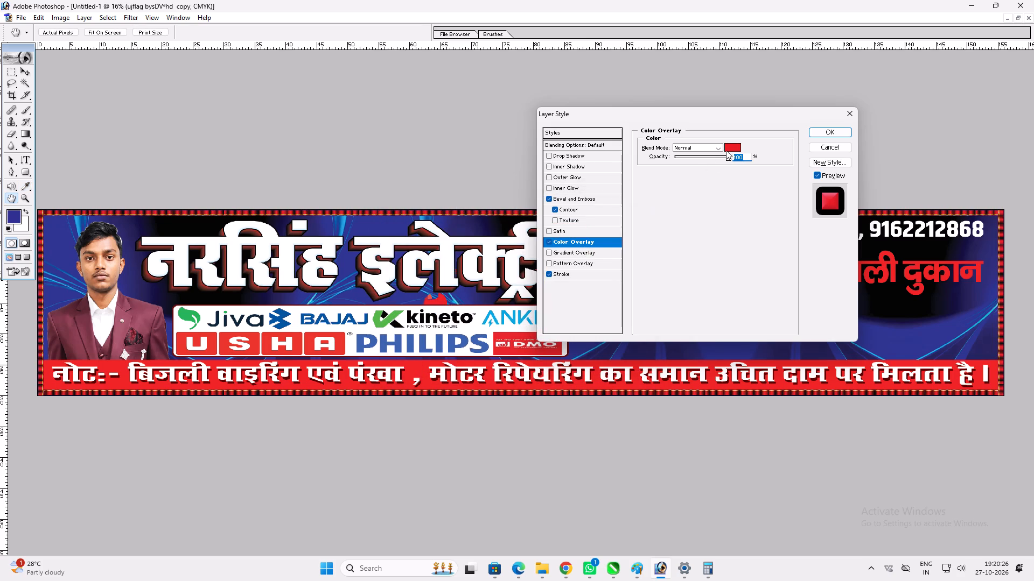
# Darken the blurred copy's overlay red by setting K to 60.
pyautogui.click(726, 150)
pyautogui.press('Tab')
pyautogui.press('Tab')
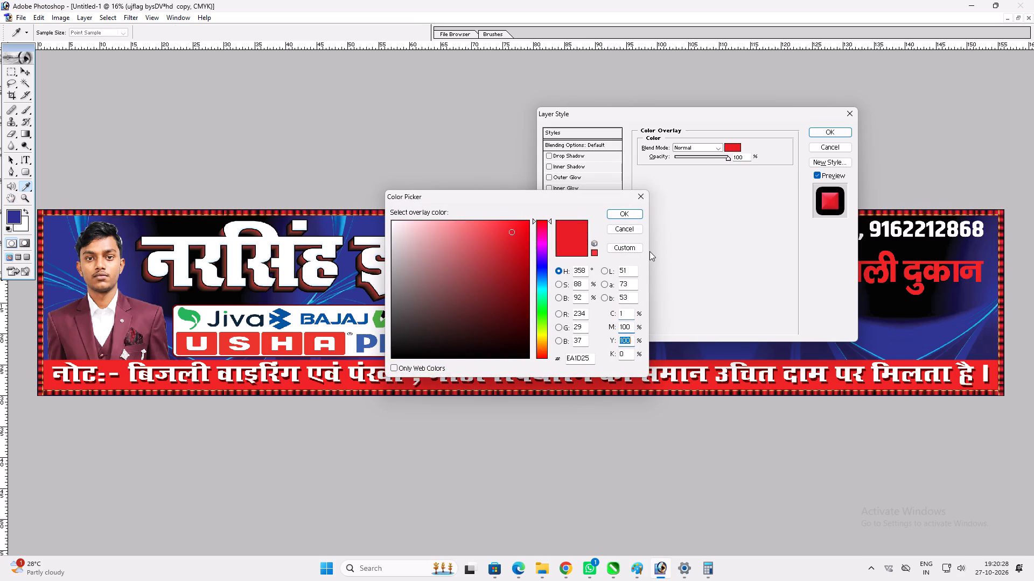
pyautogui.press('Tab')
pyautogui.write('60')
pyautogui.press('Return')
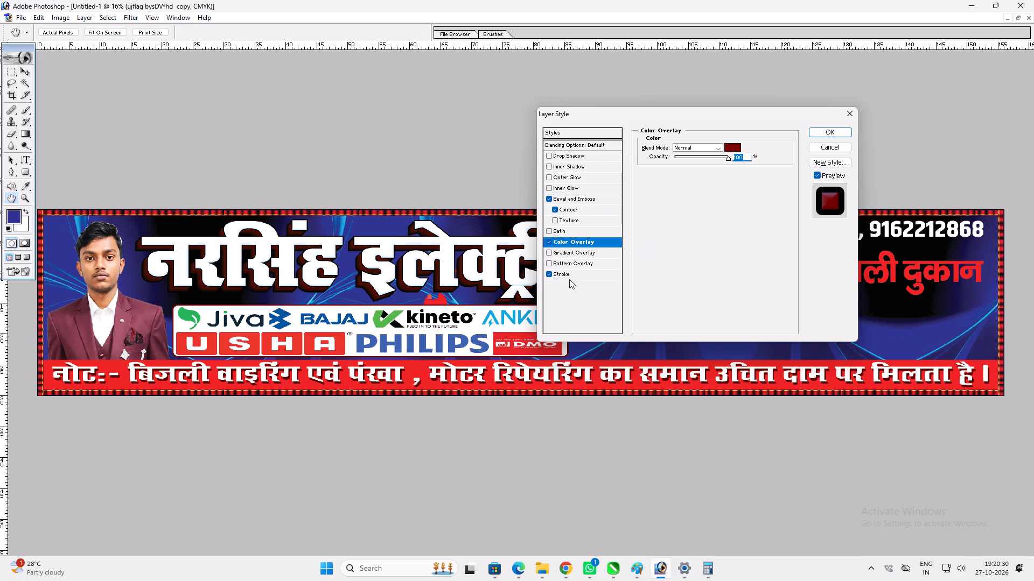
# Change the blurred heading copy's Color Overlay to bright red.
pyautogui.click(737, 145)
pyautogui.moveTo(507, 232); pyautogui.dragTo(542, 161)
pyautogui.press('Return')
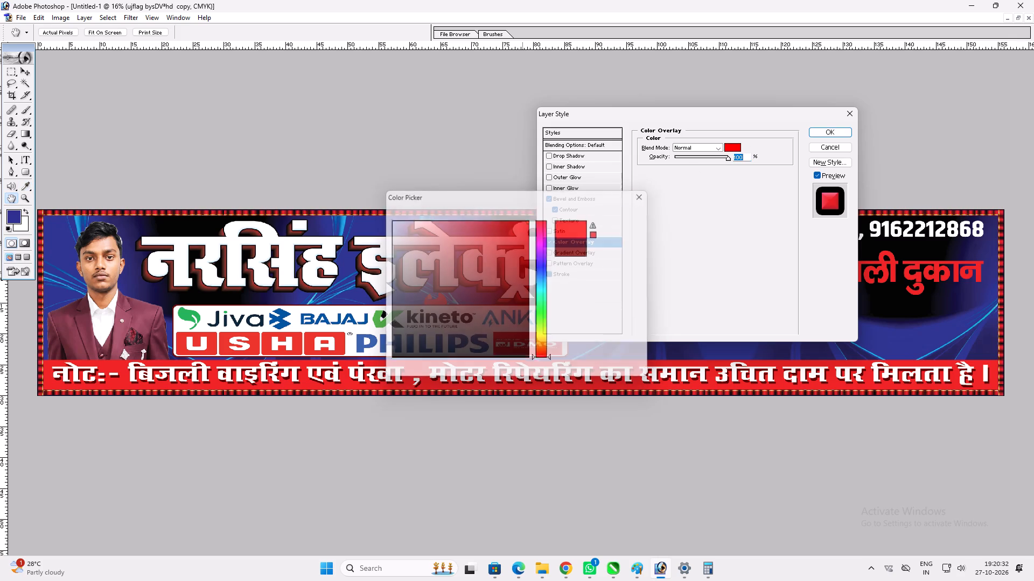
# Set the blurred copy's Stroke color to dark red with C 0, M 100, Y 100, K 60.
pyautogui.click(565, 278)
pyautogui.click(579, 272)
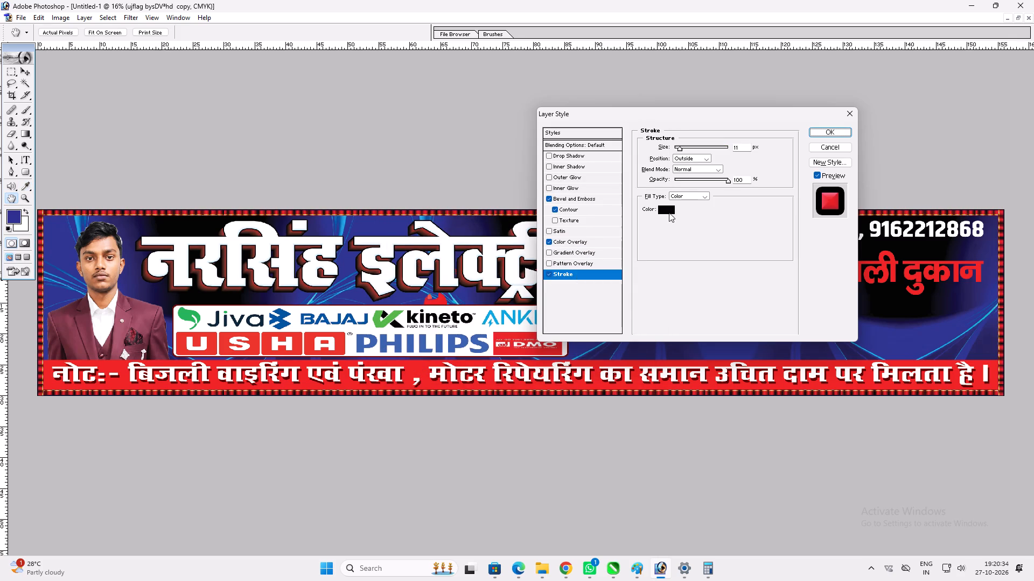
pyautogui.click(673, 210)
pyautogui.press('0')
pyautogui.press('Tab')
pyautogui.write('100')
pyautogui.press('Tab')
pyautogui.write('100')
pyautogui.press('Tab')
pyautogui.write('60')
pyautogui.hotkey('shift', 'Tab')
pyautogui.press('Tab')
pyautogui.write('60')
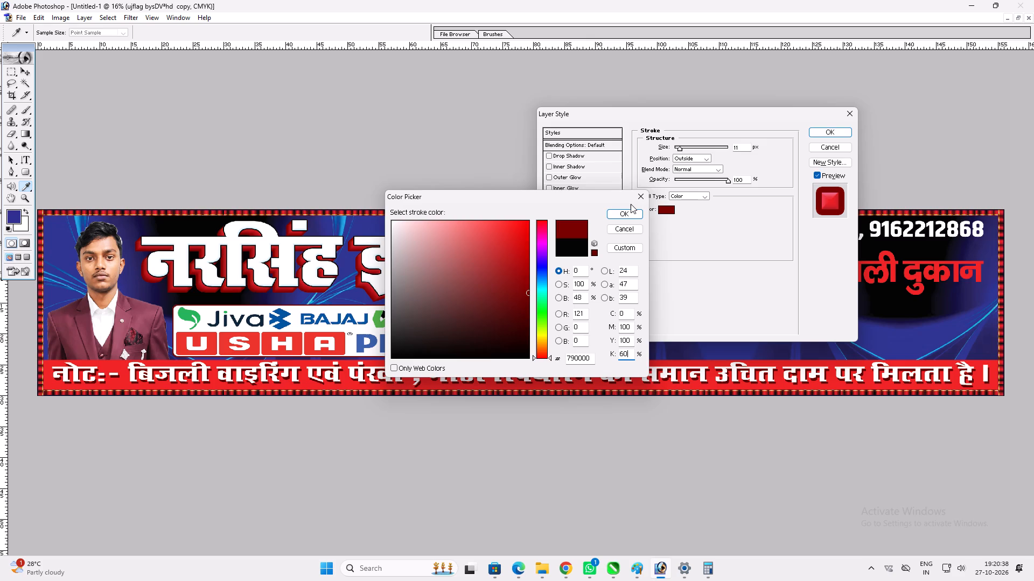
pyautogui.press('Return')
# Change the blurred heading copy's Color Overlay to black.
pyautogui.click(602, 240)
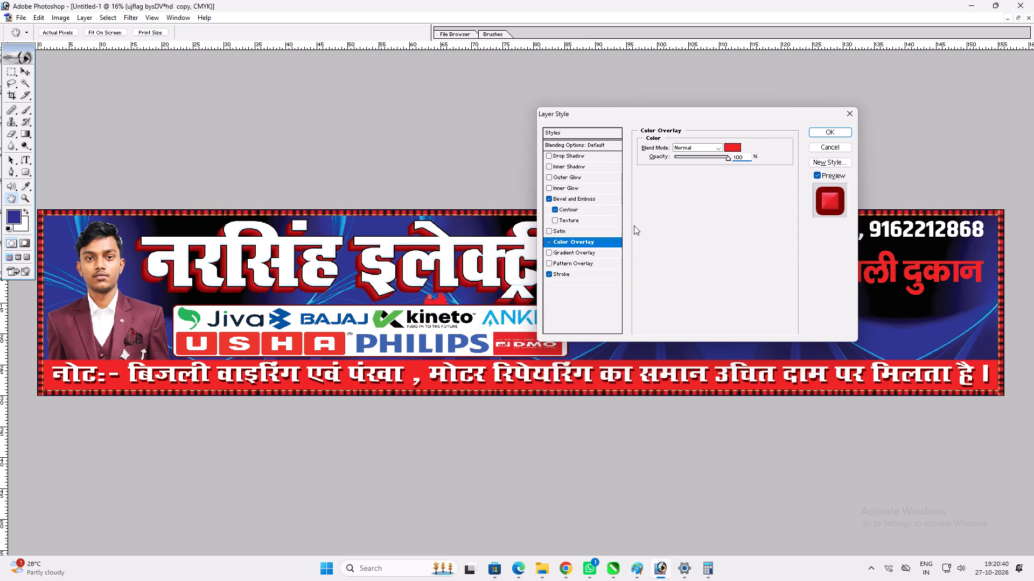
pyautogui.click(735, 152)
pyautogui.click(729, 140)
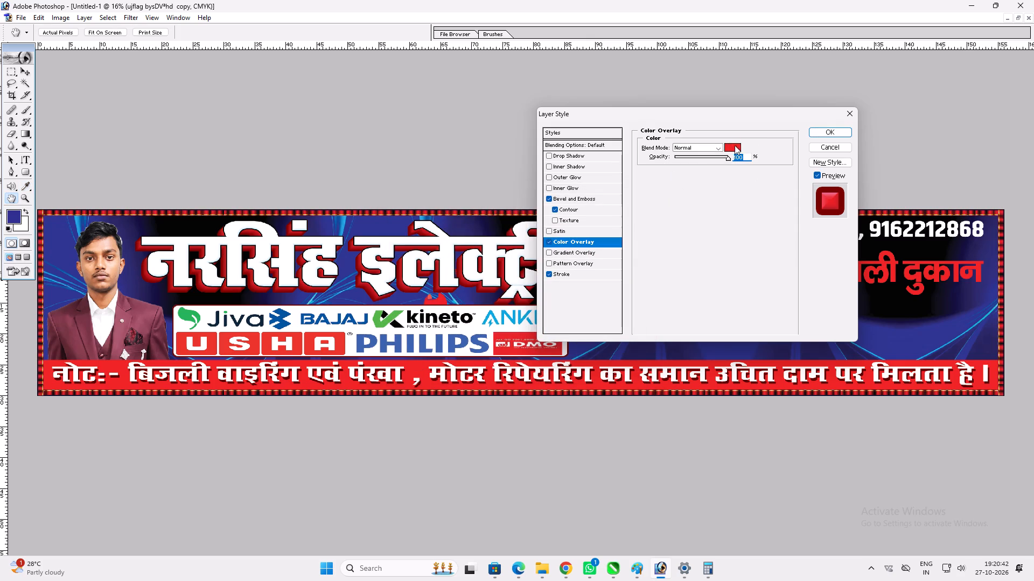
pyautogui.click(735, 145)
pyautogui.moveTo(506, 296); pyautogui.dragTo(646, 423)
pyautogui.press('Return')
# Set the blurred copy's Stroke color to bright red and apply the layer style.
pyautogui.click(576, 273)
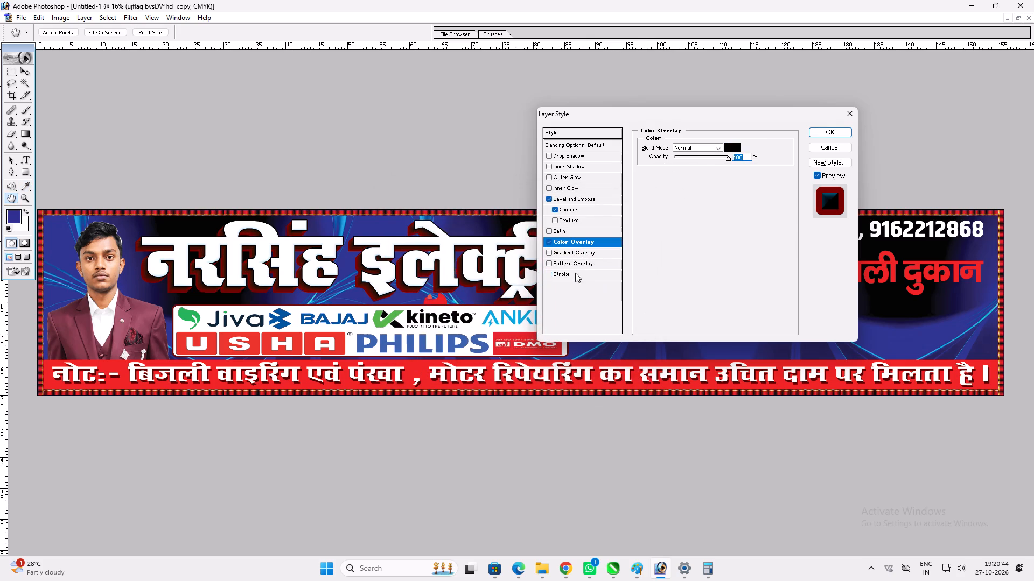
pyautogui.click(675, 207)
pyautogui.click(669, 209)
pyautogui.moveTo(529, 230); pyautogui.dragTo(545, 187)
pyautogui.press('Return')
pyautogui.scroll(-1, 700, 224)
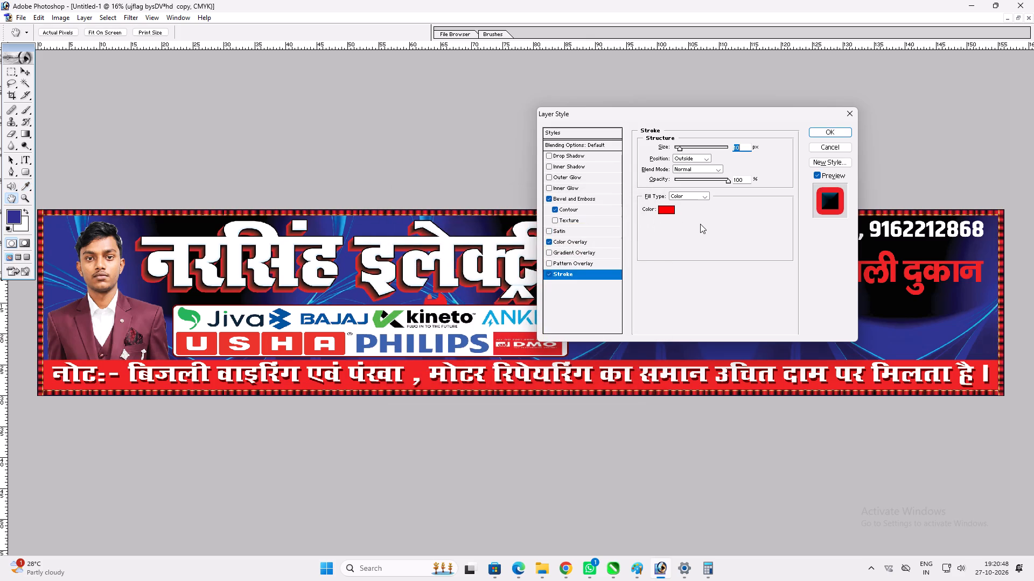
pyautogui.press('Return')
# Adjust the heading's blurred depth copy with Free Transform so it fits closely behind the white lettering.
pyautogui.hotkey('ctrl', '+')
pyautogui.hotkey('ctrl', '+')
pyautogui.press('space')
pyautogui.press('space')
pyautogui.press('space')
pyautogui.press('space')
pyautogui.press('space')
pyautogui.press('space')
pyautogui.press('space')
pyautogui.press('space')
pyautogui.press('space')
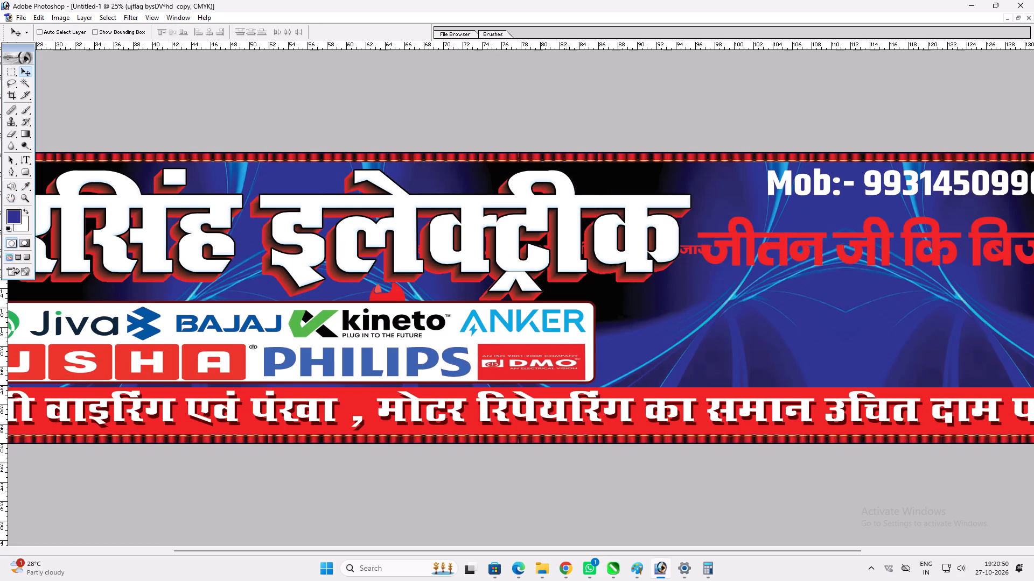
pyautogui.keyDown('ctrl'); pyautogui.keyDown('shift'); pyautogui.rightClick(567, 249); pyautogui.keyUp('shift'); pyautogui.keyUp('ctrl')
pyautogui.keyDown('ctrl'); pyautogui.keyDown('shift'); pyautogui.click(583, 254); pyautogui.keyUp('shift'); pyautogui.keyUp('ctrl')
pyautogui.hotkey('ctrl', 't')
pyautogui.keyDown('shift'); pyautogui.moveTo(571, 296); pyautogui.dragTo(572, 285); pyautogui.keyUp('shift')
pyautogui.press('Return')
pyautogui.press('v')
pyautogui.press('space')
pyautogui.press('space')
pyautogui.press('space')
pyautogui.press('space')
pyautogui.press('space')
pyautogui.press('space')
pyautogui.press('space')
pyautogui.press('space')
pyautogui.press('space')
pyautogui.press('space')
pyautogui.press('space')
pyautogui.press('space')
pyautogui.press('space')
pyautogui.press('space')
pyautogui.press('space')
pyautogui.press('space')
pyautogui.press('space')
pyautogui.press('space')
pyautogui.press('space')
pyautogui.moveTo(547, 273); pyautogui.dragTo(688, 285)
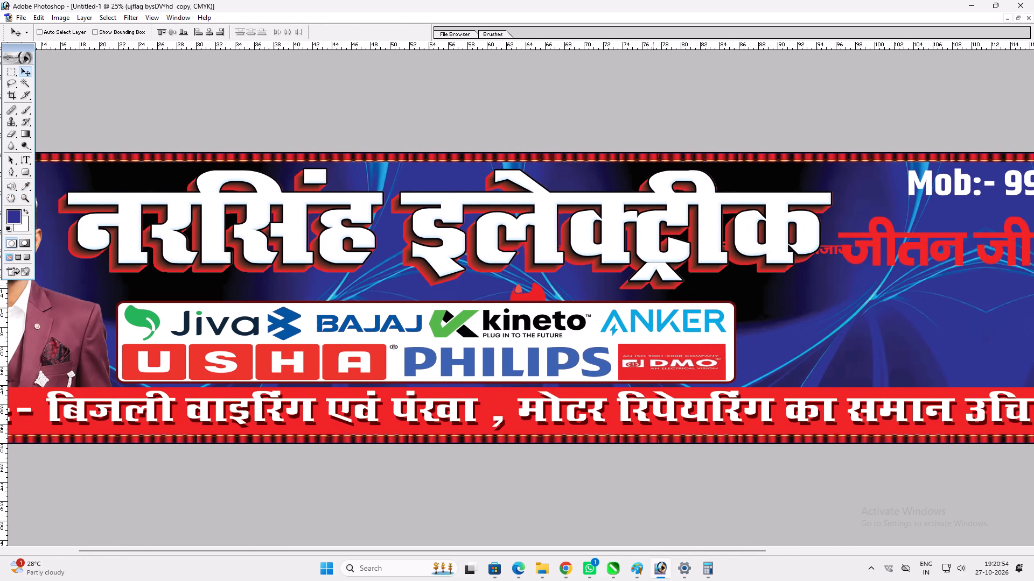
pyautogui.hotkey('ctrl', 't')
pyautogui.keyDown('shift'); pyautogui.moveTo(650, 286); pyautogui.dragTo(641, 290); pyautogui.keyUp('shift')
pyautogui.hotkey('shift', 'Return')
# Copy the layer style from the Bhola banner's yellow heading text and paste it onto the red shop line below the mobile numbers.
pyautogui.press('v')
pyautogui.press('space')
pyautogui.press('space')
pyautogui.press('space')
pyautogui.press('space')
pyautogui.press('space')
pyautogui.press('space')
pyautogui.press('space')
pyautogui.press('space')
pyautogui.moveTo(706, 245); pyautogui.dragTo(609, 240)
pyautogui.press('f')
pyautogui.press('f')
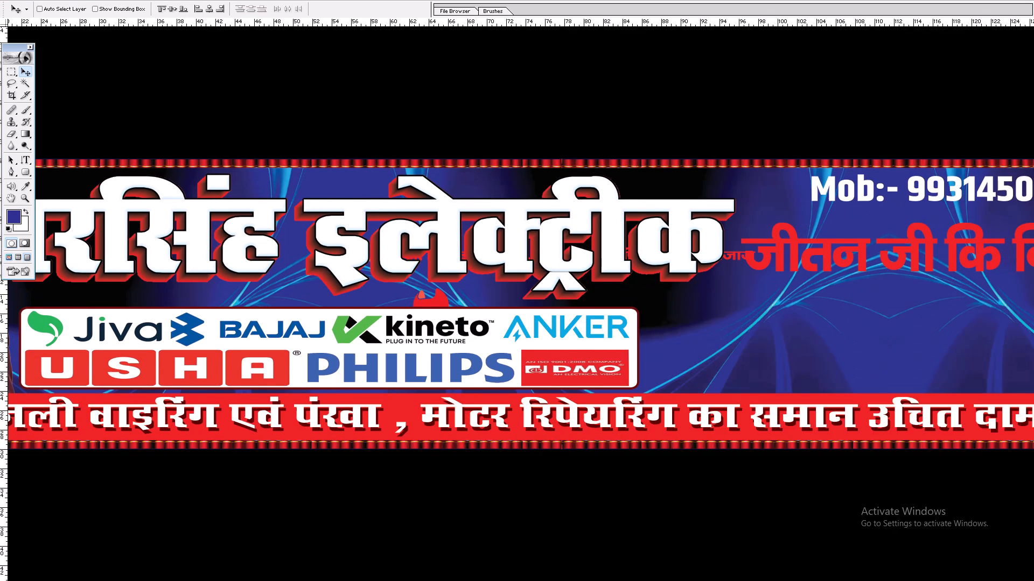
pyautogui.press('f')
pyautogui.click(545, 288)
pyautogui.press('v')
pyautogui.rightClick(582, 176)
pyautogui.click(593, 185)
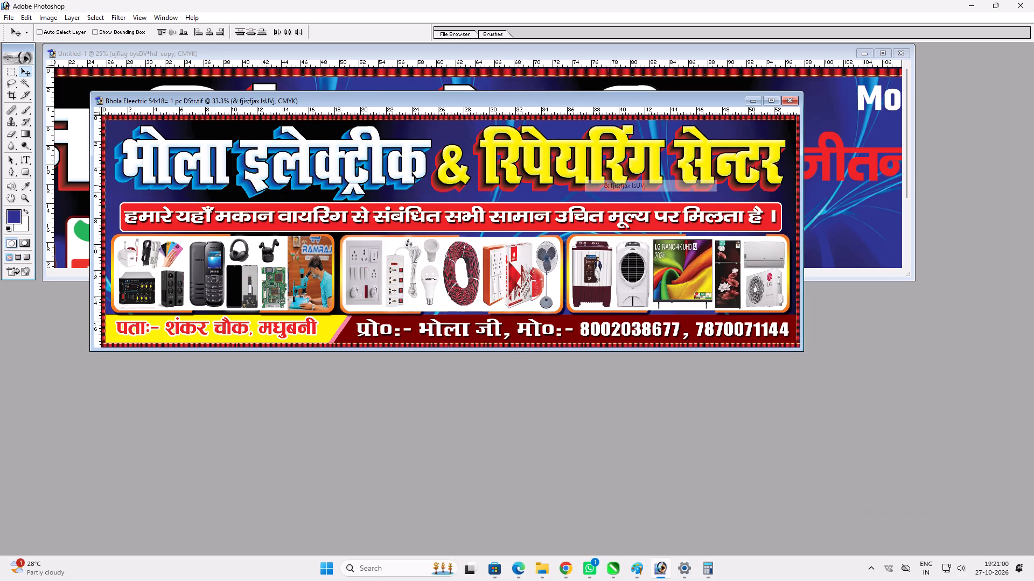
pyautogui.hotkey('alt', 'l')
pyautogui.hotkey('alt', 'y')
pyautogui.hotkey('alt', 'c')
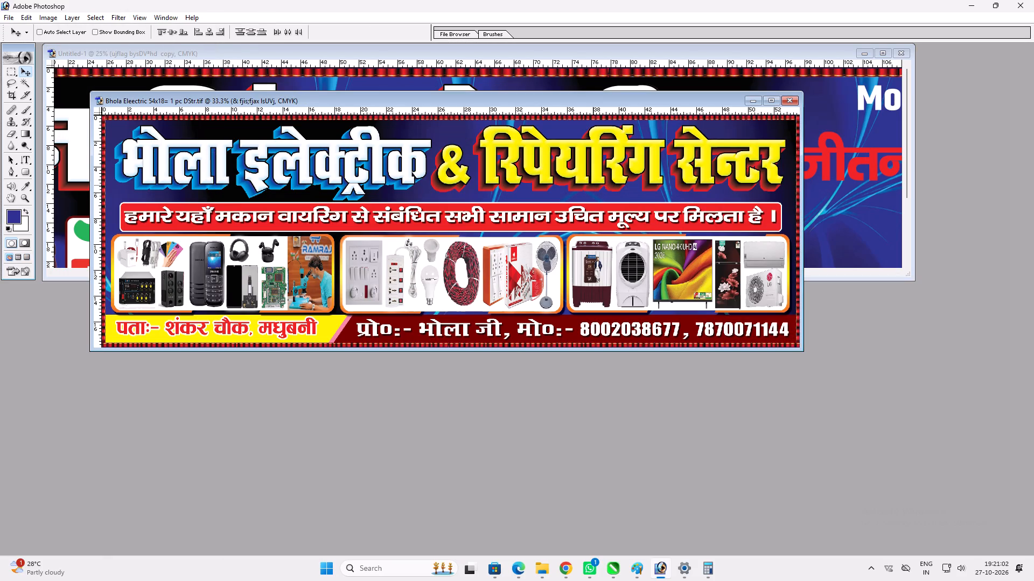
pyautogui.click(883, 119)
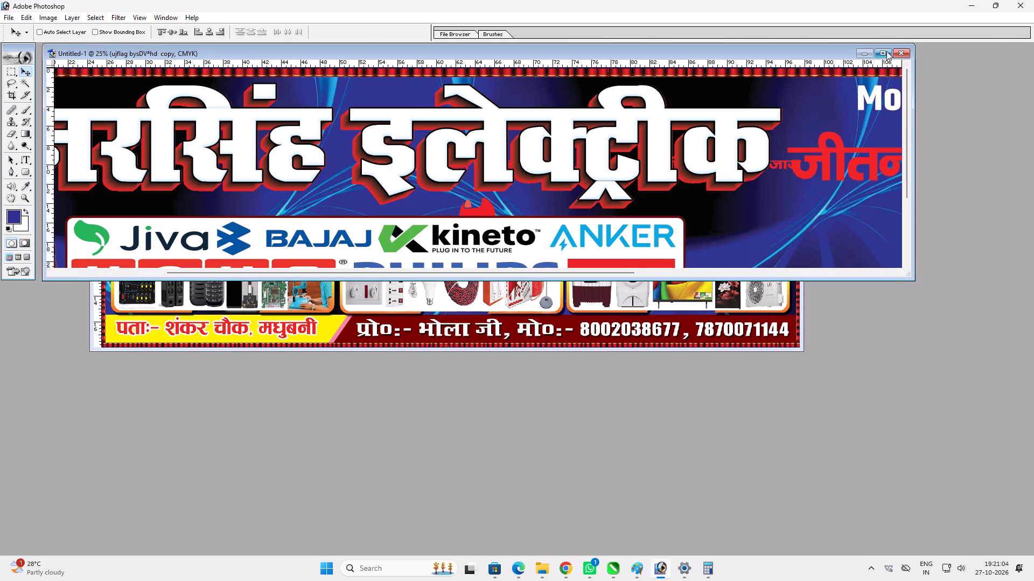
pyautogui.click(886, 51)
pyautogui.press('v')
pyautogui.keyDown('ctrl'); pyautogui.click(860, 242); pyautogui.keyUp('ctrl')
pyautogui.hotkey('alt', 'l')
pyautogui.hotkey('alt', 'y')
pyautogui.write('p')
# Change the font of the whole yellow shop line to RAJ 101.
pyautogui.press('space')
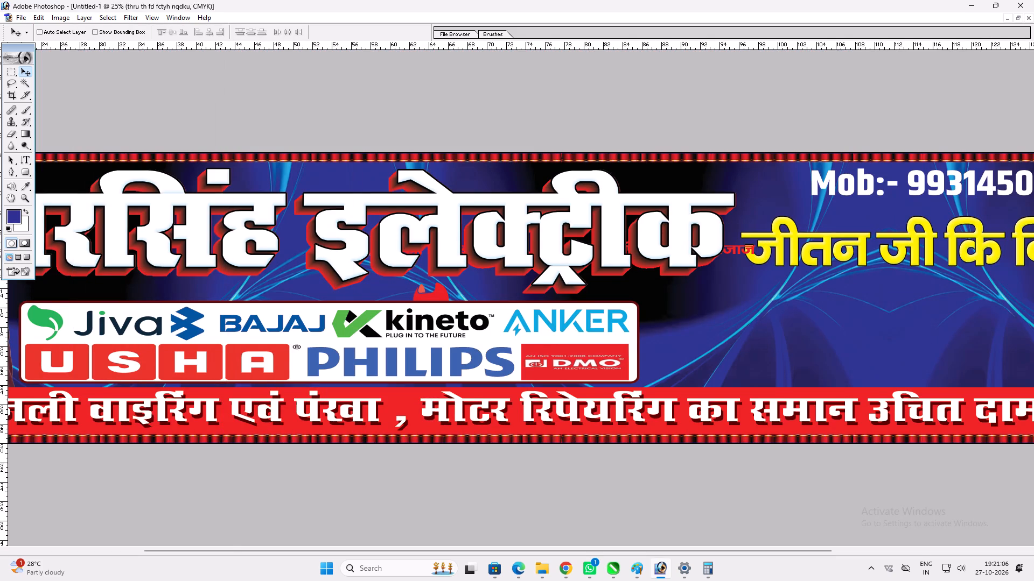
pyautogui.moveTo(858, 243); pyautogui.dragTo(646, 208)
pyautogui.moveTo(903, 223); pyautogui.dragTo(597, 186)
pyautogui.press('t')
pyautogui.click(700, 247)
pyautogui.hotkey('ctrl', 'a')
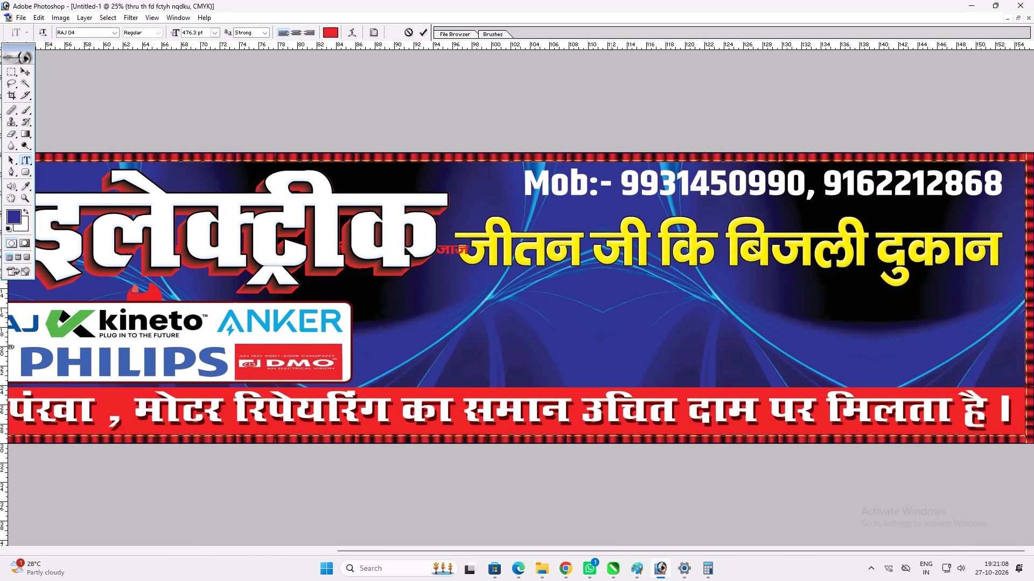
pyautogui.click(100, 33)
pyautogui.write('ra')
pyautogui.press('Left')
pyautogui.press('Down')
pyautogui.press('Down')
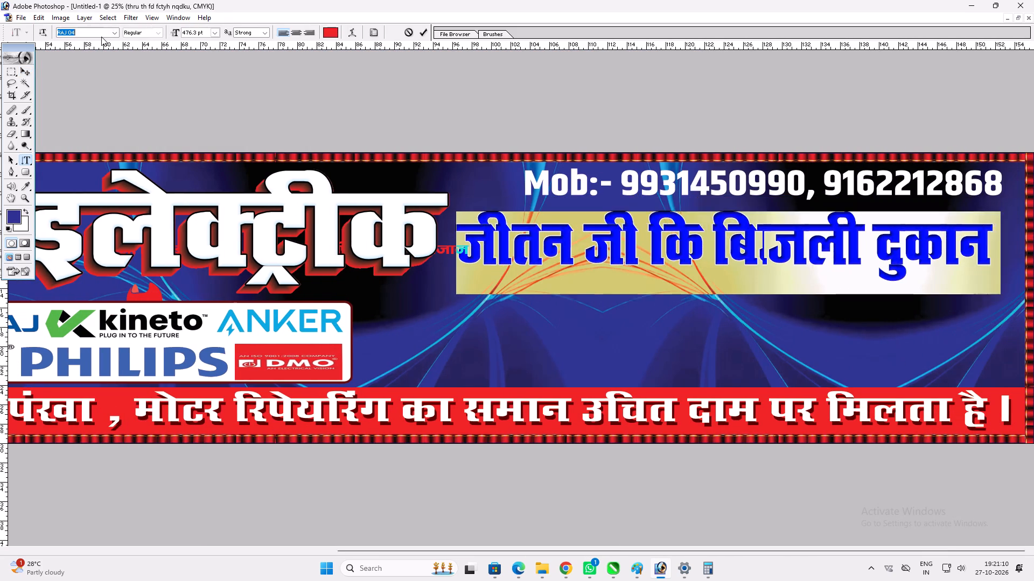
pyautogui.press('Down')
pyautogui.press('Down')
pyautogui.press('Down')
pyautogui.press('Down')
pyautogui.press('Down')
pyautogui.press('Down')
pyautogui.press('Down')
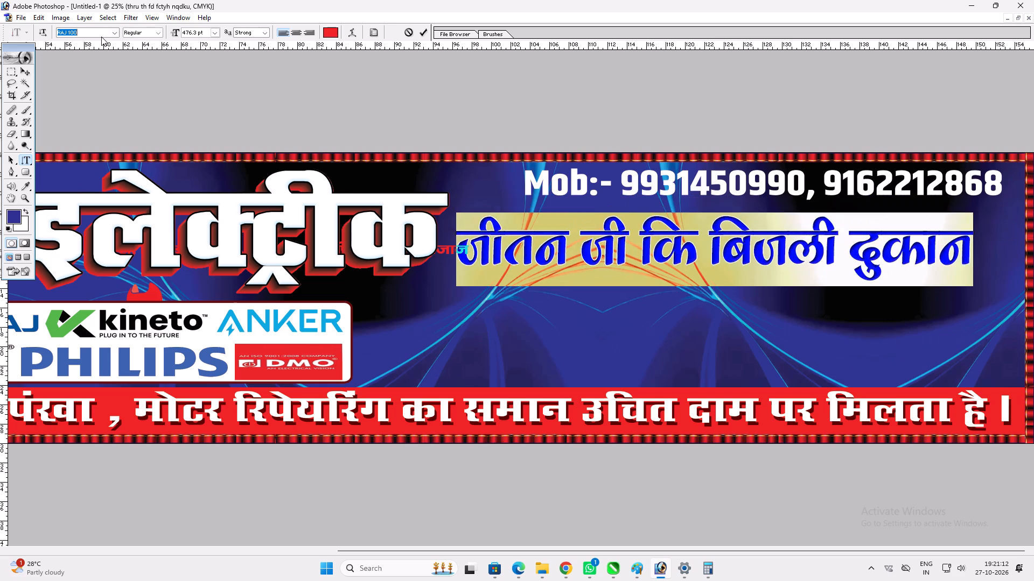
pyautogui.press('Down')
pyautogui.press('Return')
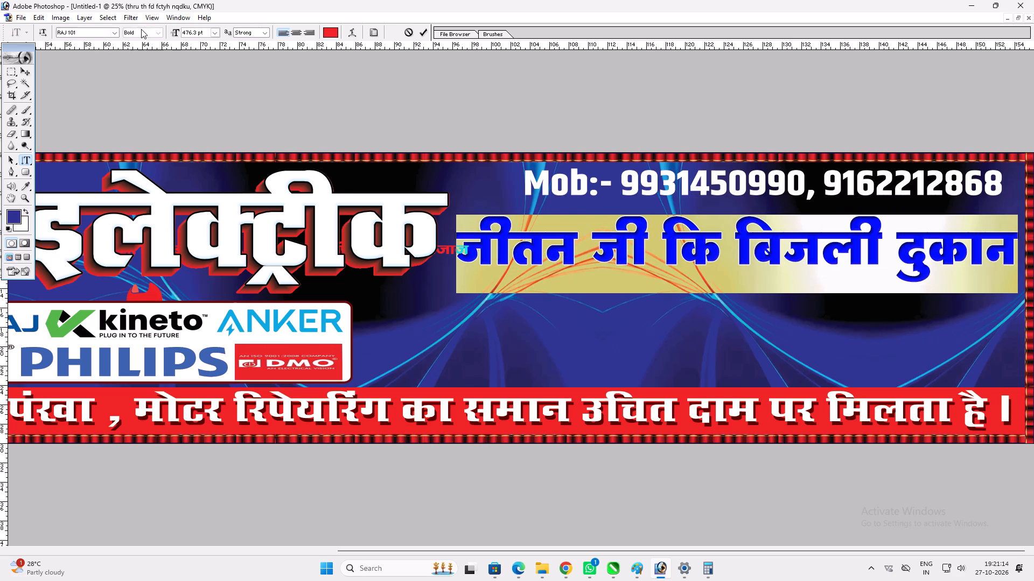
pyautogui.press('Return')
# Stretch the yellow shop line taller by raising its top edge toward the mobile numbers.
pyautogui.hotkey('ctrl', 't')
pyautogui.keyDown('shift'); pyautogui.moveTo(835, 211); pyautogui.dragTo(835, 200); pyautogui.keyUp('shift')
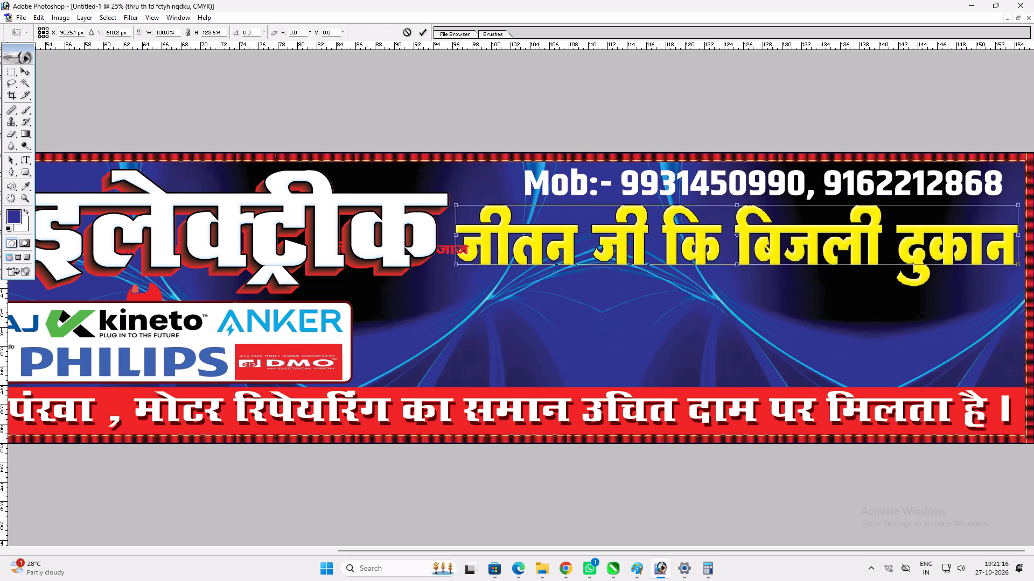
pyautogui.hotkey('shift', 'Return')
pyautogui.press('v')
pyautogui.press('space')
pyautogui.moveTo(873, 242); pyautogui.dragTo(702, 243)
pyautogui.hotkey('ctrl', 't')
pyautogui.keyDown('shift'); pyautogui.moveTo(906, 207); pyautogui.dragTo(911, 206); pyautogui.keyUp('shift')
pyautogui.hotkey('shift', 'Return')
pyautogui.press('v')
pyautogui.press('space')
pyautogui.moveTo(973, 253); pyautogui.dragTo(886, 254)
pyautogui.hotkey('ctrl', 't')
pyautogui.keyDown('shift'); pyautogui.click(961, 202); pyautogui.keyUp('shift')
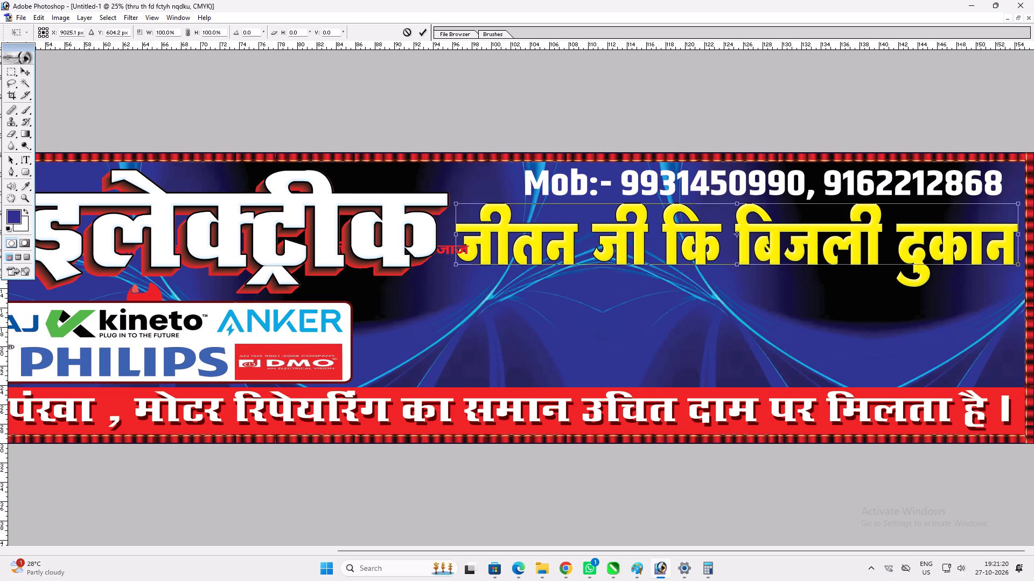
pyautogui.hotkey('shift', 'Return')
pyautogui.press('v')
pyautogui.press('space')
pyautogui.moveTo(937, 238); pyautogui.dragTo(877, 242)
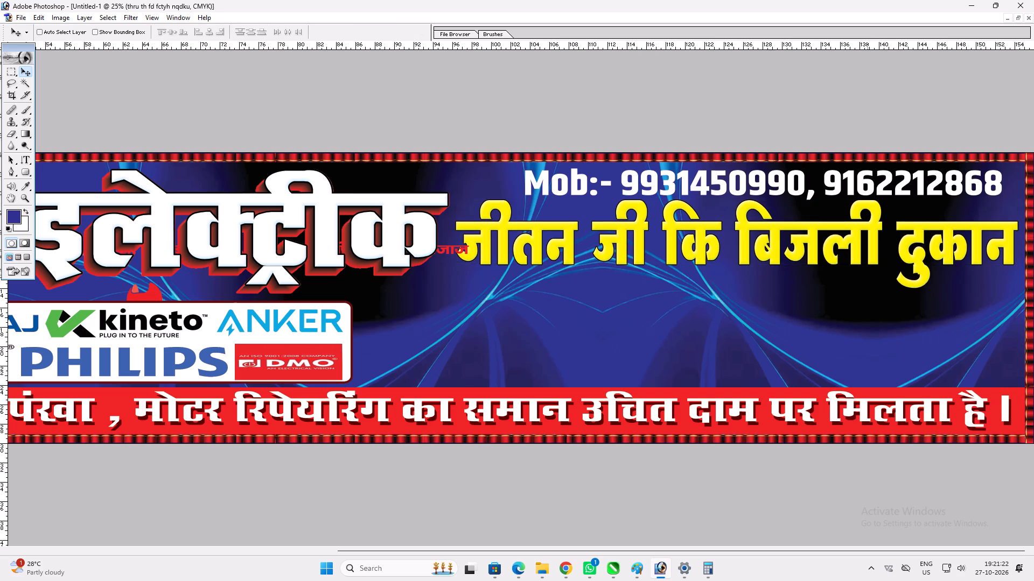
# Duplicate the yellow shop line, rasterize the copy and apply Motion Blur at 43° with a distance below 95 pixels.
pyautogui.hotkey('ctrl', 'j')
pyautogui.hotkey('alt', 't')
pyautogui.write('bm')
pyautogui.press('Return')
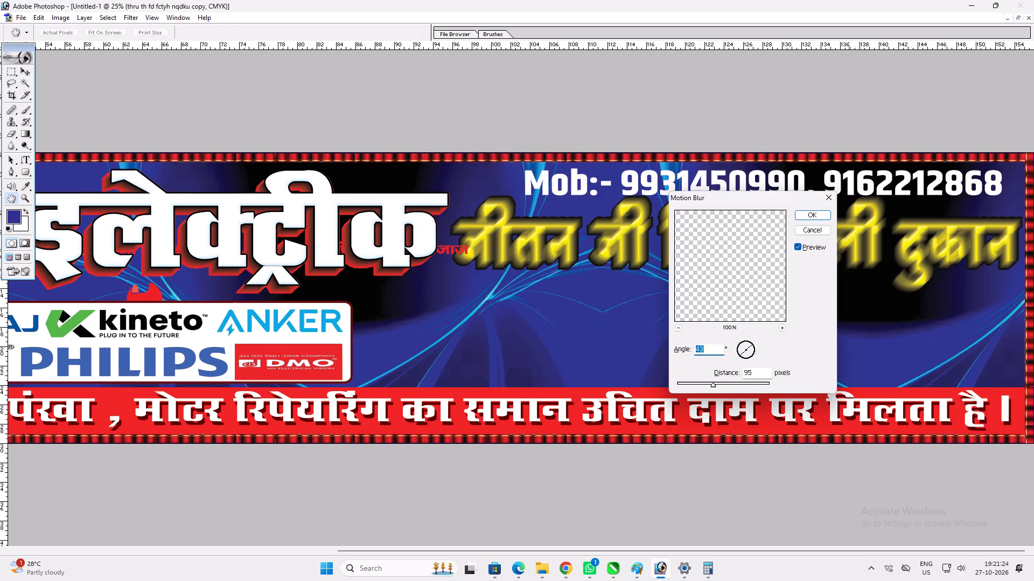
pyautogui.click(708, 386)
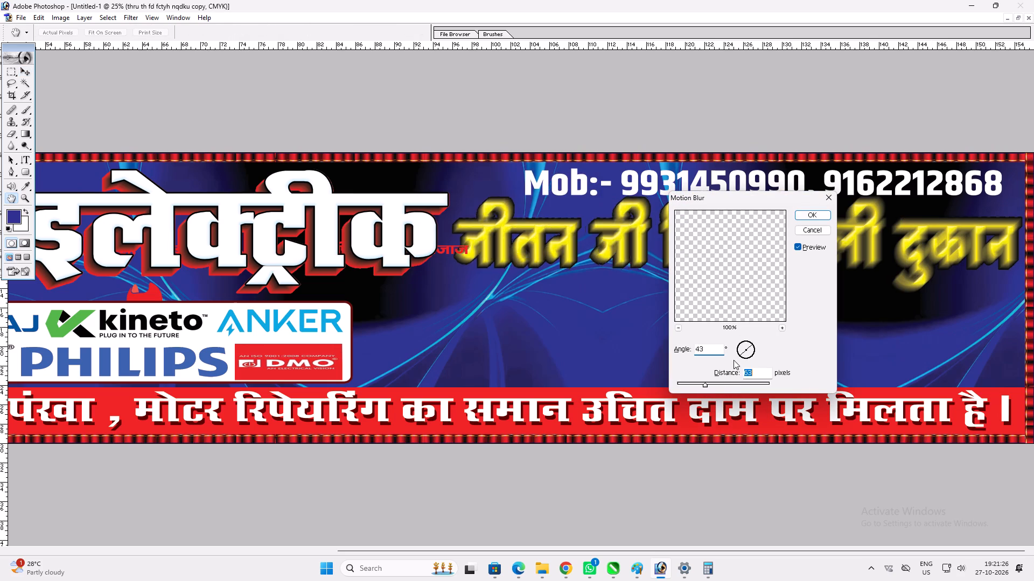
pyautogui.press('Return')
# Send the motion-blurred copy behind the yellow shop line to act as its 3D depth.
pyautogui.hotkey('ctrl', '[')
pyautogui.press('v')
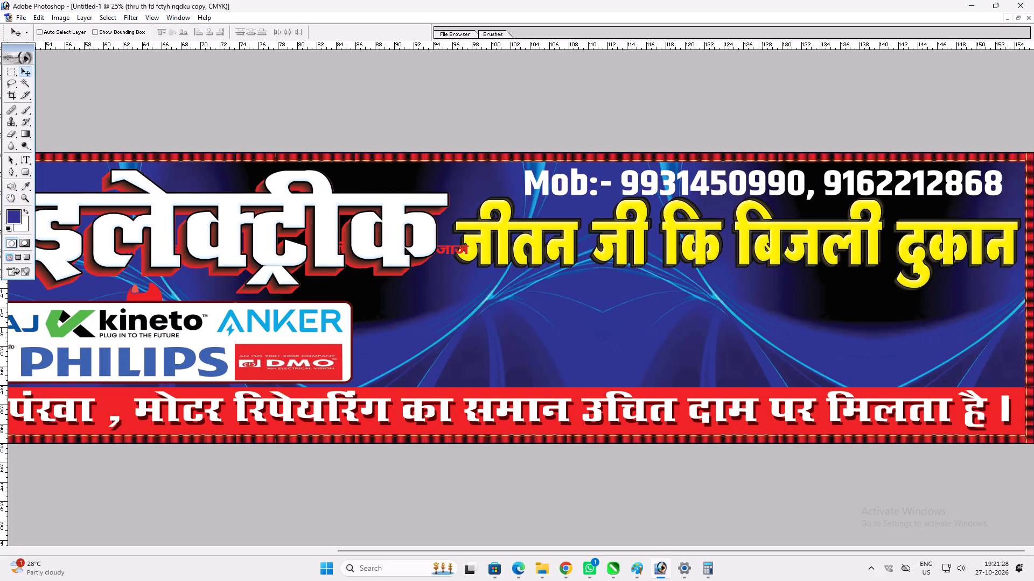
pyautogui.click(764, 292)
# Copy the layer style of the blue depth layer behind the Bhola banner's white heading onto the yellow shop line's blurred copy.
pyautogui.write('ff')
pyautogui.press('f')
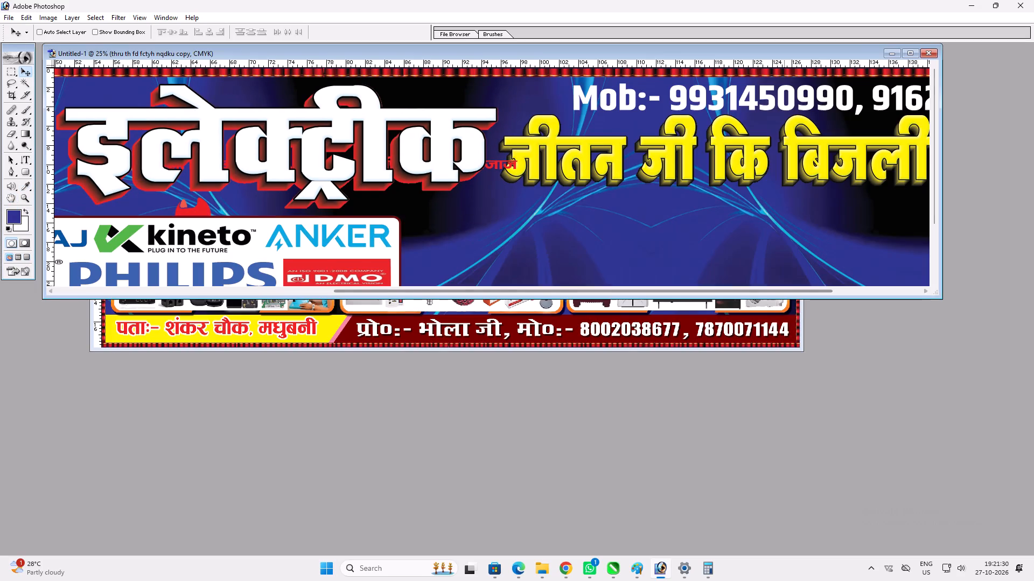
pyautogui.click(653, 316)
pyautogui.press('v')
pyautogui.press('v')
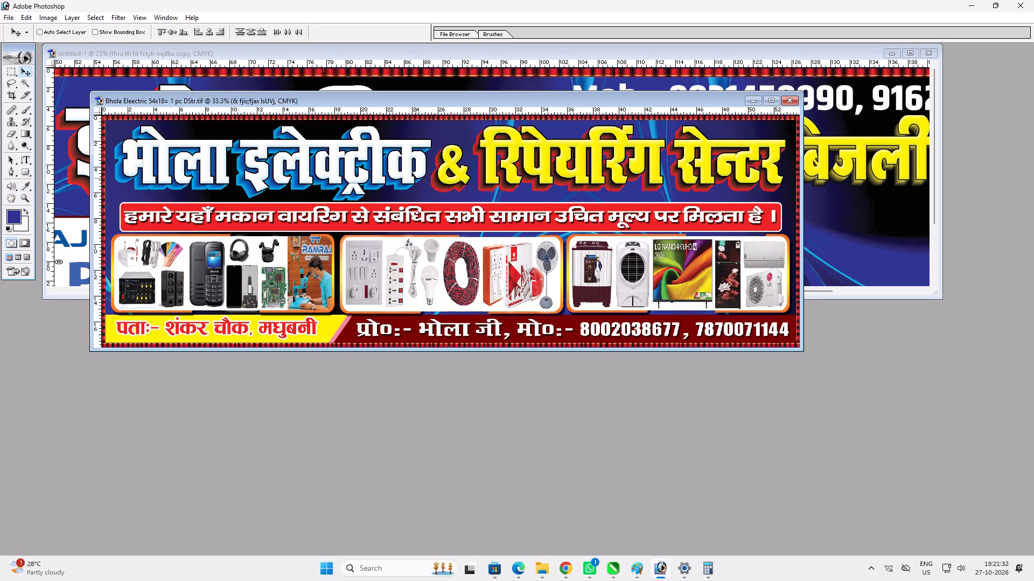
pyautogui.rightClick(408, 168)
pyautogui.click(442, 197)
pyautogui.rightClick(400, 174)
pyautogui.click(427, 189)
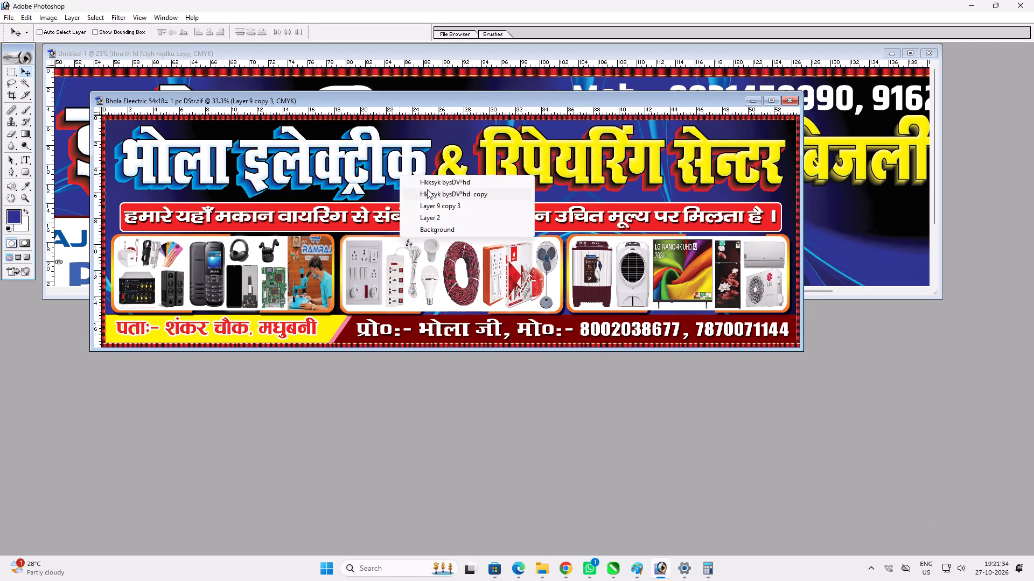
pyautogui.hotkey('alt', 'l')
pyautogui.hotkey('alt', 'y')
pyautogui.press('c')
pyautogui.click(886, 197)
pyautogui.press('v')
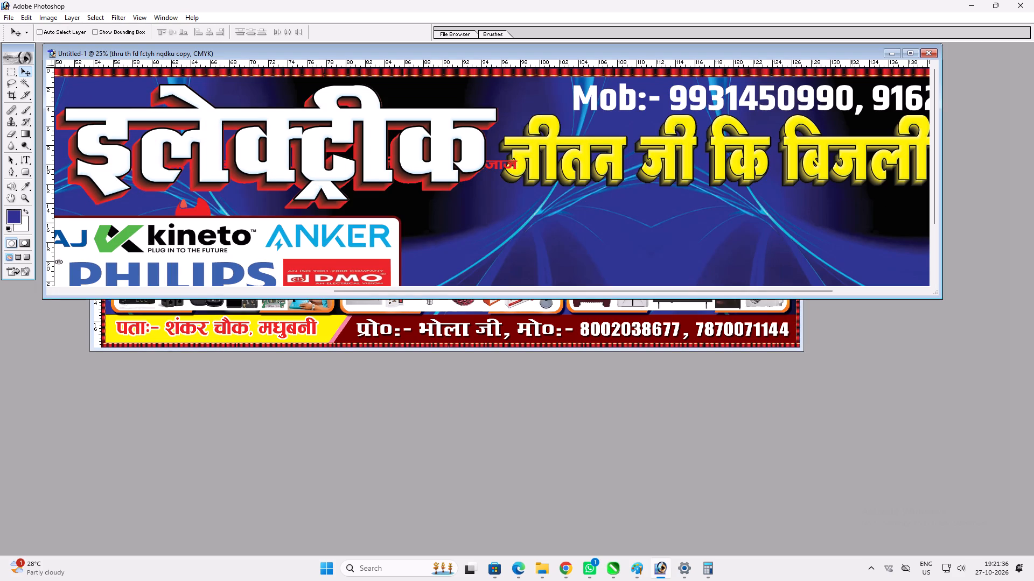
pyautogui.rightClick(849, 162)
pyautogui.click(877, 184)
pyautogui.hotkey('alt', 'l')
pyautogui.hotkey('alt', 'y')
pyautogui.press('p')
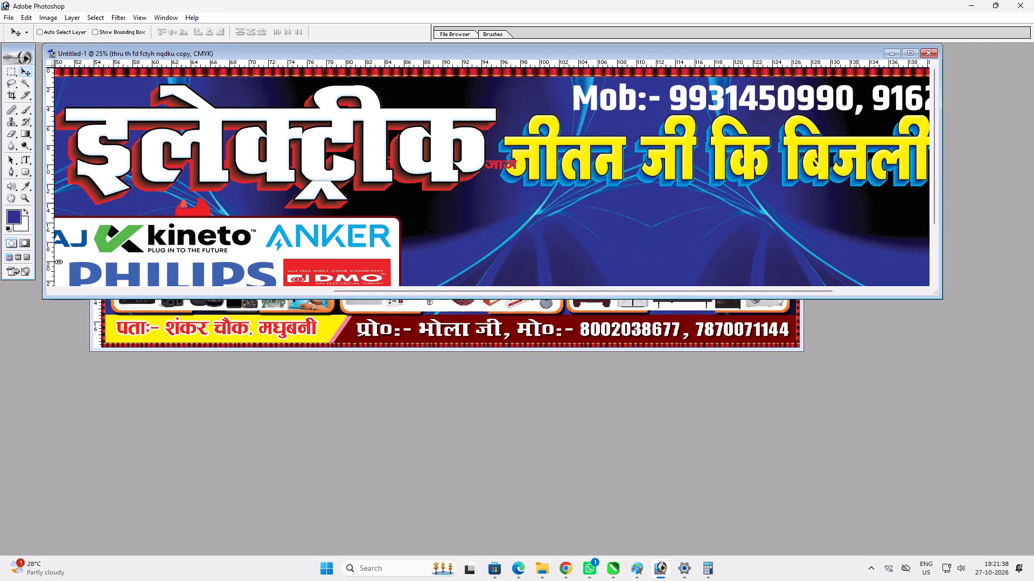
pyautogui.press('v')
pyautogui.click(907, 54)
# Nudge the blurred depth layer slightly left and up behind the yellow shop line.
pyautogui.press('Left')
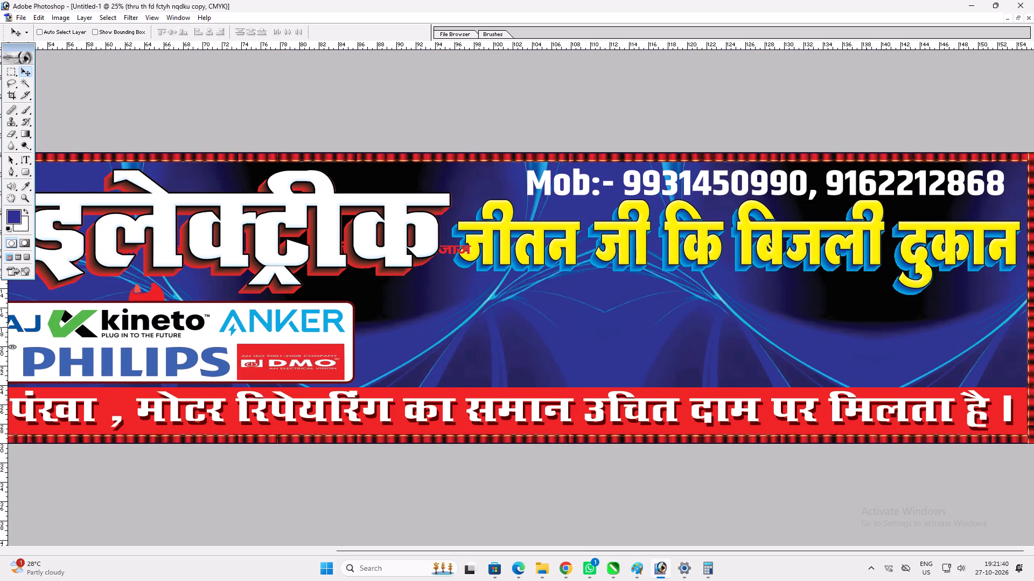
pyautogui.press('Left')
pyautogui.press('Up')
# Add a Multiply drop shadow at 100% opacity to the yellow shop line's depth layer.
pyautogui.hotkey('alt', 'l')
pyautogui.write('yd')
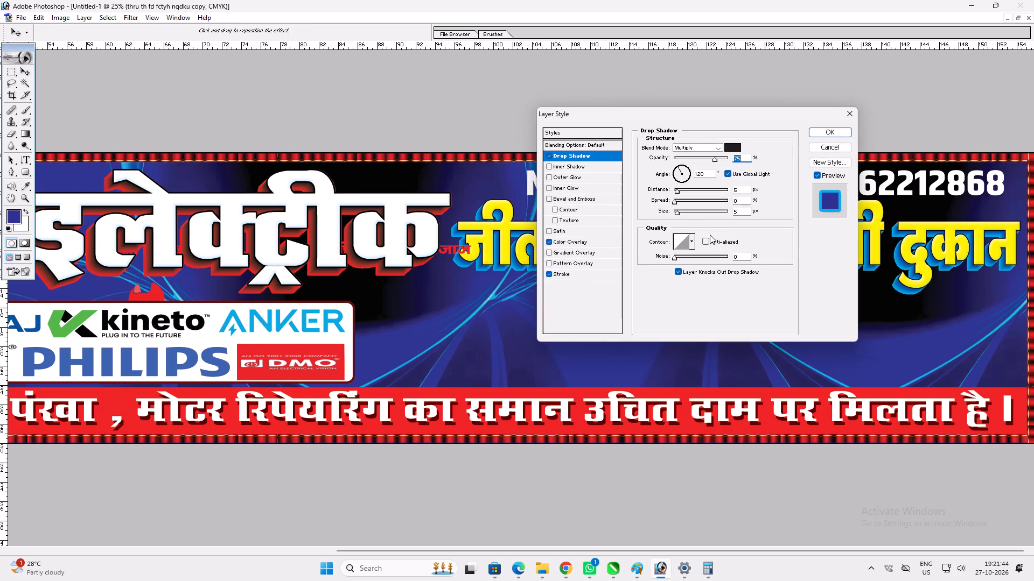
pyautogui.moveTo(723, 157); pyautogui.dragTo(742, 154)
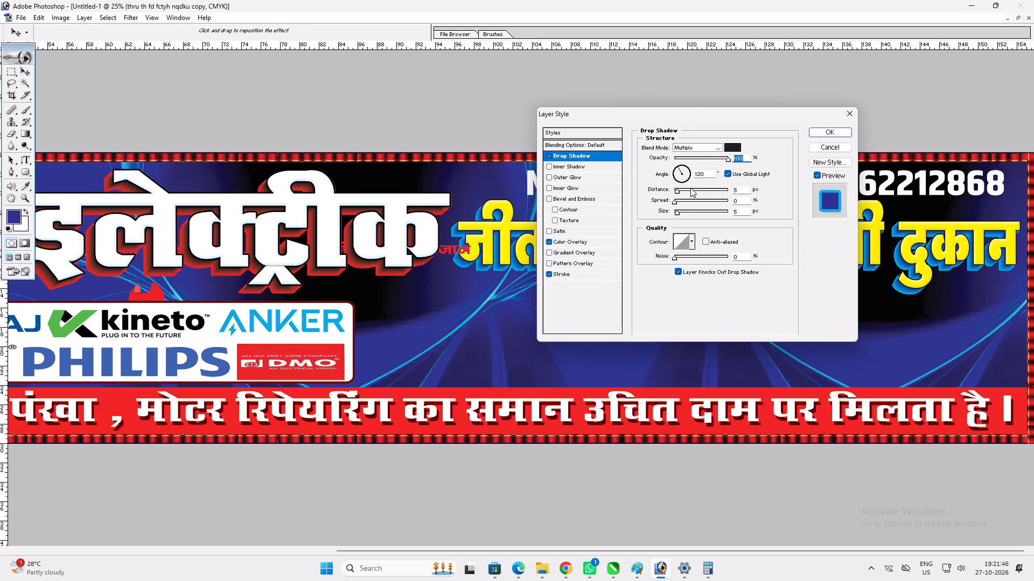
pyautogui.click(681, 192)
pyautogui.press('Return')
# Slightly reduce the height of the yellow shop line together with its depth layer by lowering the top edge.
pyautogui.press('v')
pyautogui.keyDown('ctrl'); pyautogui.keyDown('shift'); pyautogui.rightClick(700, 228); pyautogui.keyUp('shift'); pyautogui.keyUp('ctrl')
pyautogui.doubleClick(710, 230)
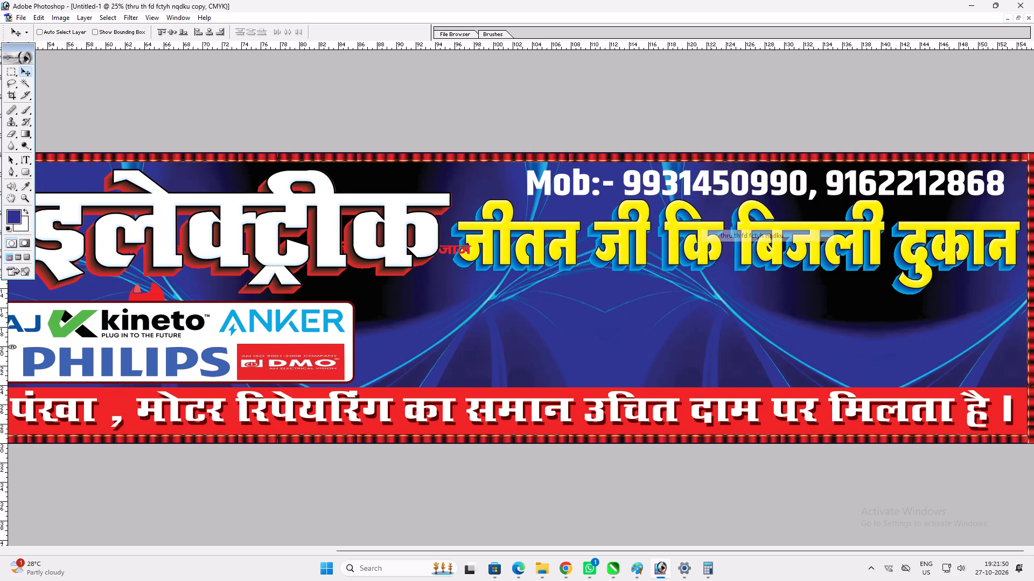
pyautogui.hotkey('ctrl', 't')
pyautogui.keyDown('shift'); pyautogui.moveTo(865, 205); pyautogui.dragTo(860, 208); pyautogui.keyUp('shift')
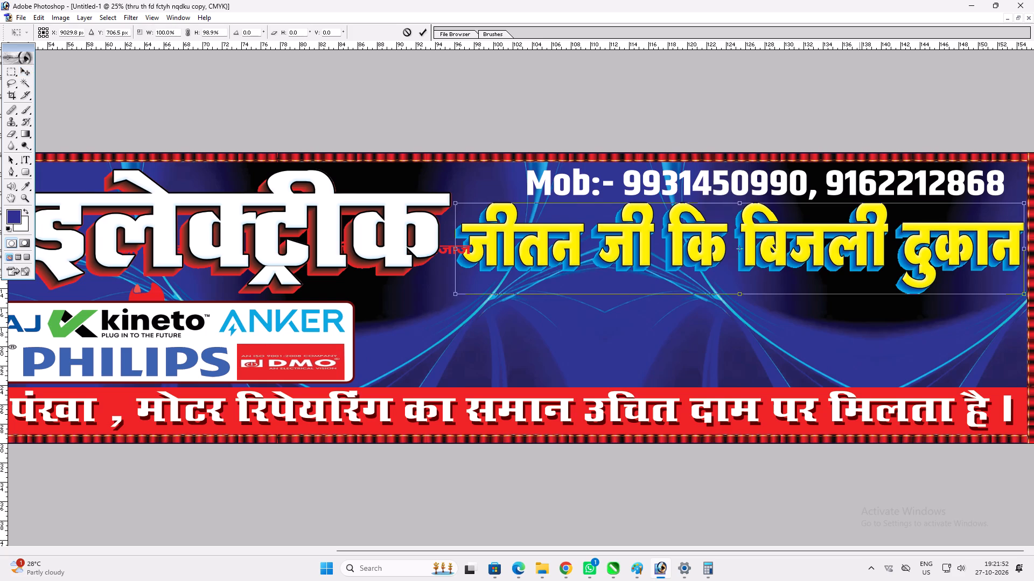
pyautogui.keyDown('shift'); pyautogui.moveTo(860, 208); pyautogui.dragTo(861, 208); pyautogui.keyUp('shift')
pyautogui.hotkey('shift', 'Return')
pyautogui.press('v')
# Give the mobile number line a red Color Overlay and a thicker white outside Stroke.
pyautogui.press('space')
pyautogui.press('space')
pyautogui.press('space')
pyautogui.press('space')
pyautogui.press('space')
pyautogui.press('space')
pyautogui.press('space')
pyautogui.press('space')
pyautogui.press('space')
pyautogui.press('space')
pyautogui.press('space')
pyautogui.press('space')
pyautogui.press('space')
pyautogui.press('space')
pyautogui.press('space')
pyautogui.press('space')
pyautogui.press('space')
pyautogui.press('space')
pyautogui.press('space')
pyautogui.press('space')
pyautogui.moveTo(779, 244); pyautogui.dragTo(784, 244, button='right')
pyautogui.moveTo(793, 244); pyautogui.dragTo(805, 244)
pyautogui.rightClick(789, 235)
pyautogui.moveTo(801, 237); pyautogui.dragTo(806, 237)
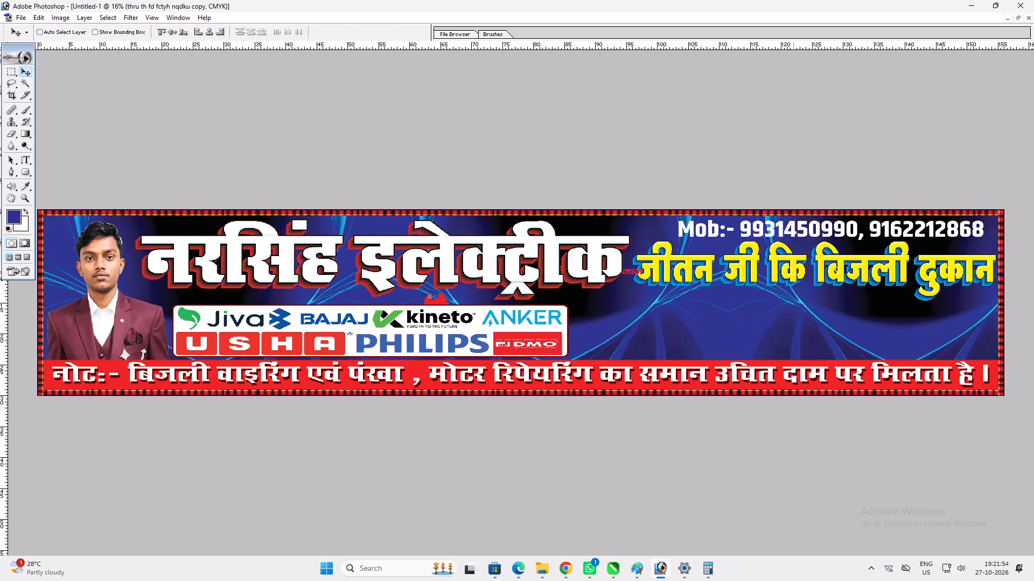
pyautogui.press('v')
pyautogui.keyDown('ctrl'); pyautogui.click(793, 232); pyautogui.keyUp('ctrl')
pyautogui.hotkey('ctrl', 't')
pyautogui.keyDown('shift'); pyautogui.click(986, 231); pyautogui.keyUp('shift')
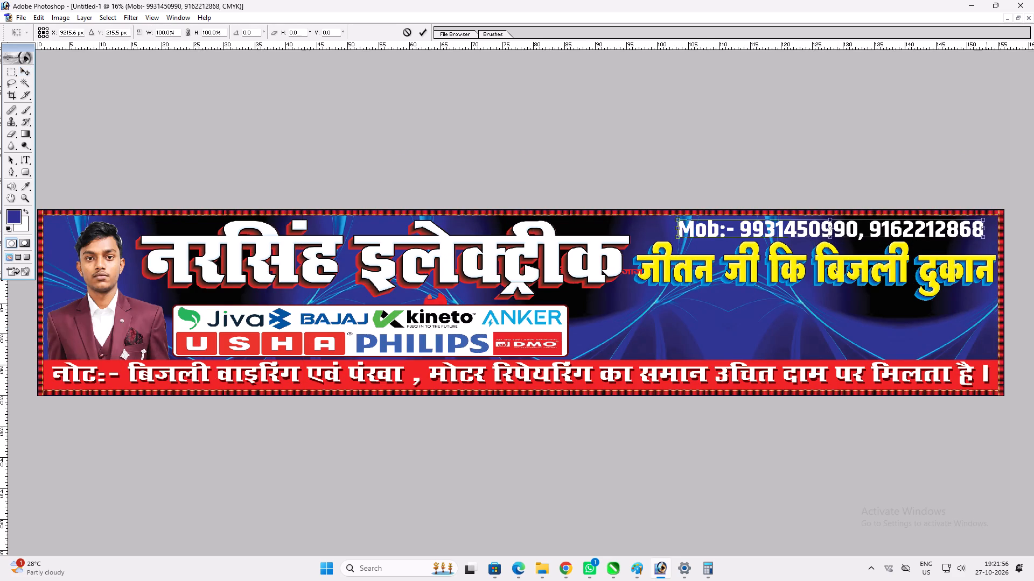
pyautogui.press('Return')
pyautogui.press('v')
pyautogui.press('v')
pyautogui.hotkey('alt', 'l')
pyautogui.hotkey('alt', 'y')
pyautogui.press('k')
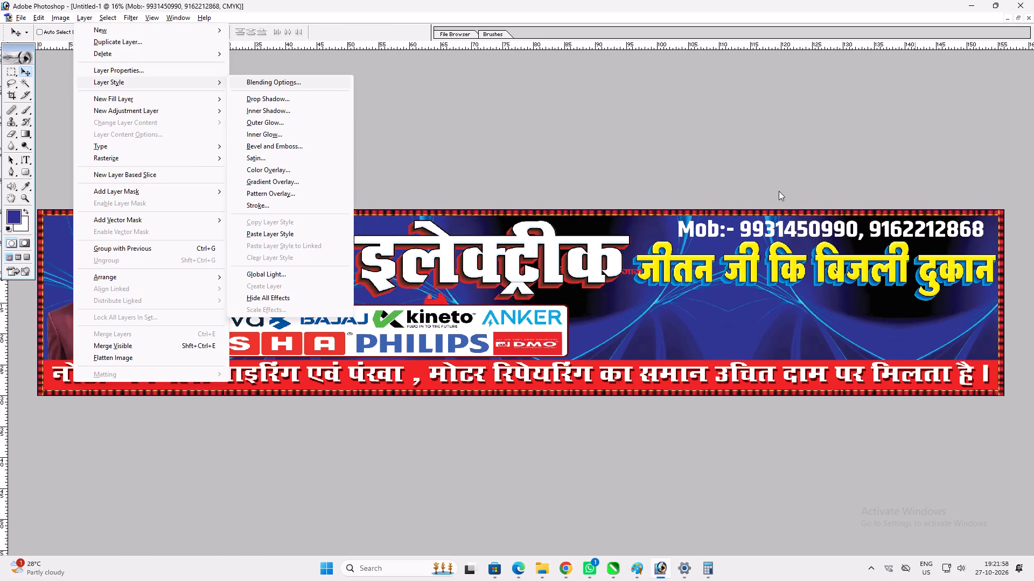
pyautogui.click(599, 245)
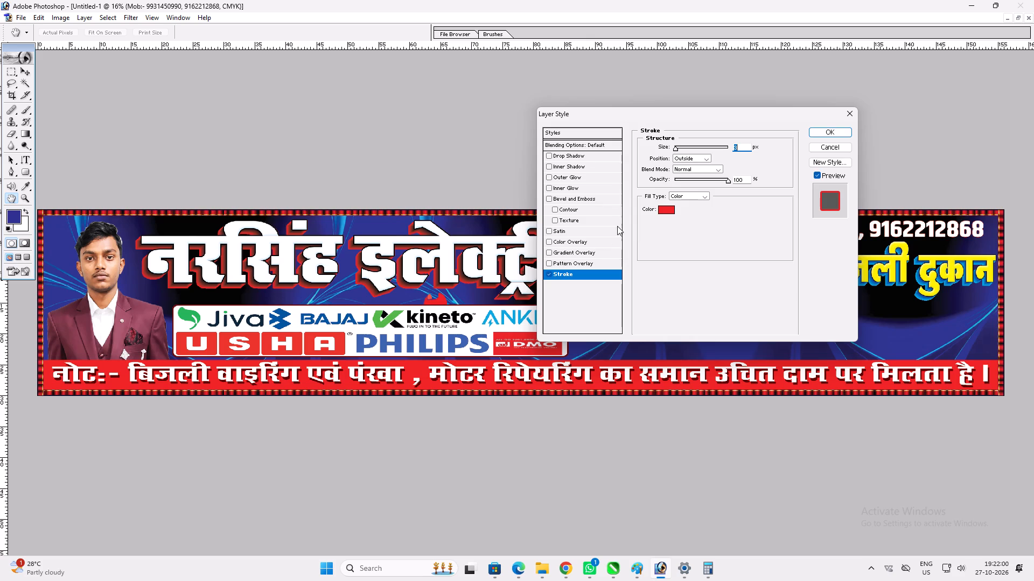
pyautogui.click(592, 236)
pyautogui.click(589, 240)
pyautogui.click(563, 275)
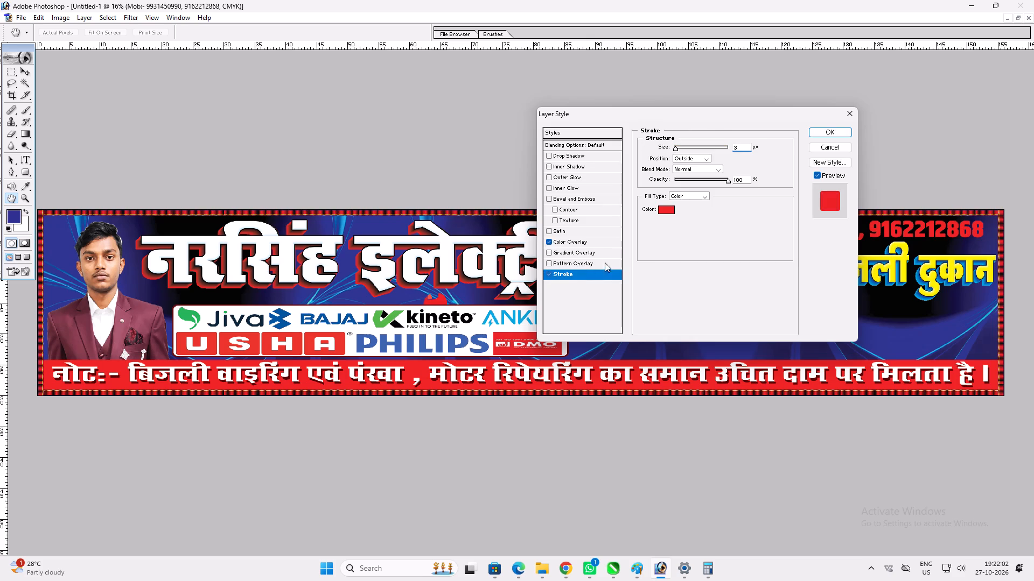
pyautogui.click(668, 209)
pyautogui.moveTo(505, 272); pyautogui.dragTo(305, 131)
pyautogui.press('Return')
pyautogui.scroll(6, 533, 195)
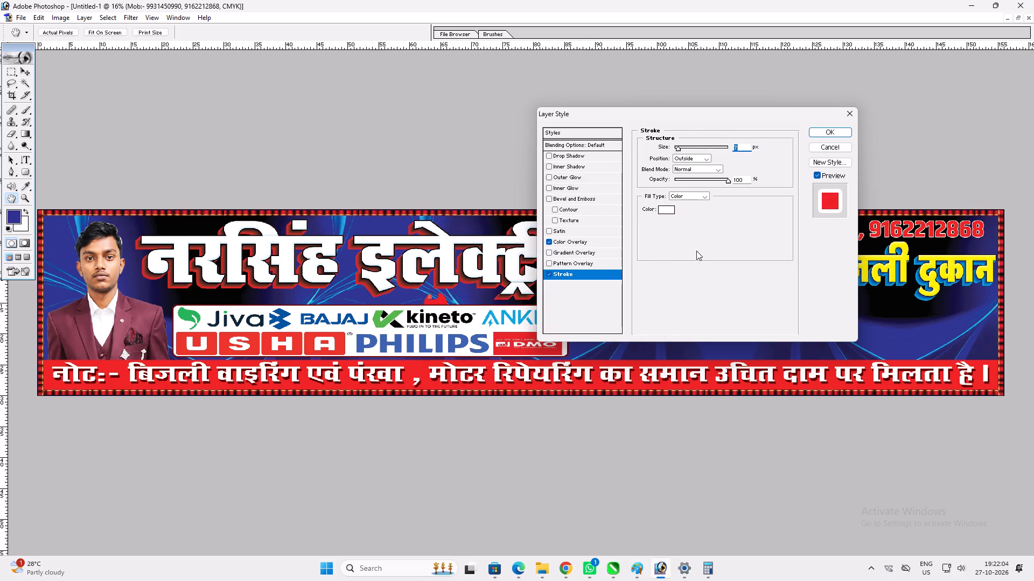
pyautogui.scroll(7, 696, 251)
pyautogui.press('Return')
# Stretch the mobile number line's height to about 106% by lowering its bottom edge.
pyautogui.hotkey('ctrl', 't')
pyautogui.keyDown('shift'); pyautogui.click(774, 239); pyautogui.keyUp('shift')
pyautogui.hotkey('shift', 'Return')
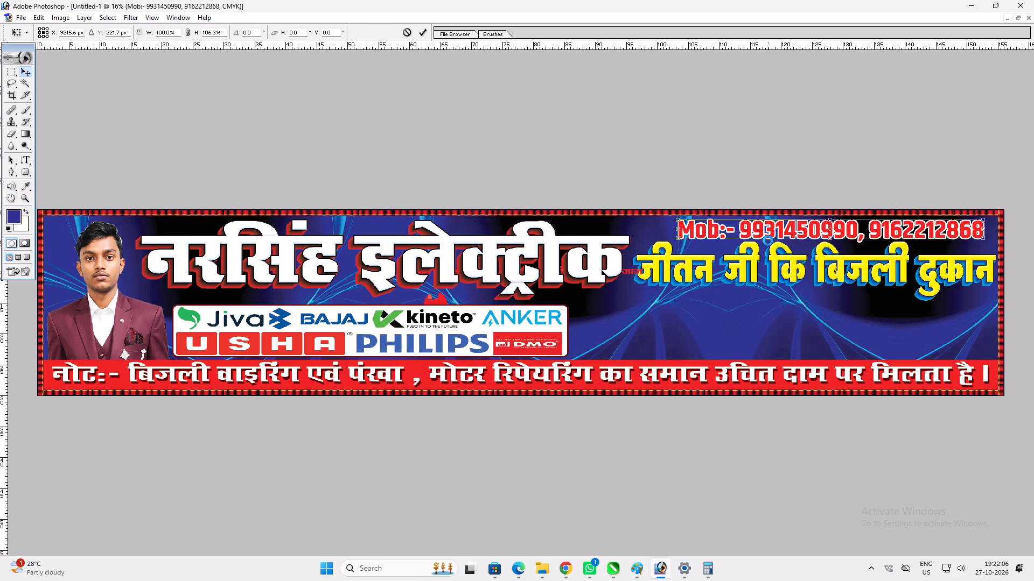
pyautogui.press('v')
# Pull the small red brand-name text line out from behind the heading and delete its layer.
pyautogui.hotkey('ctrl', '+')
pyautogui.press('space')
pyautogui.press('space')
pyautogui.moveTo(756, 243); pyautogui.dragTo(673, 195)
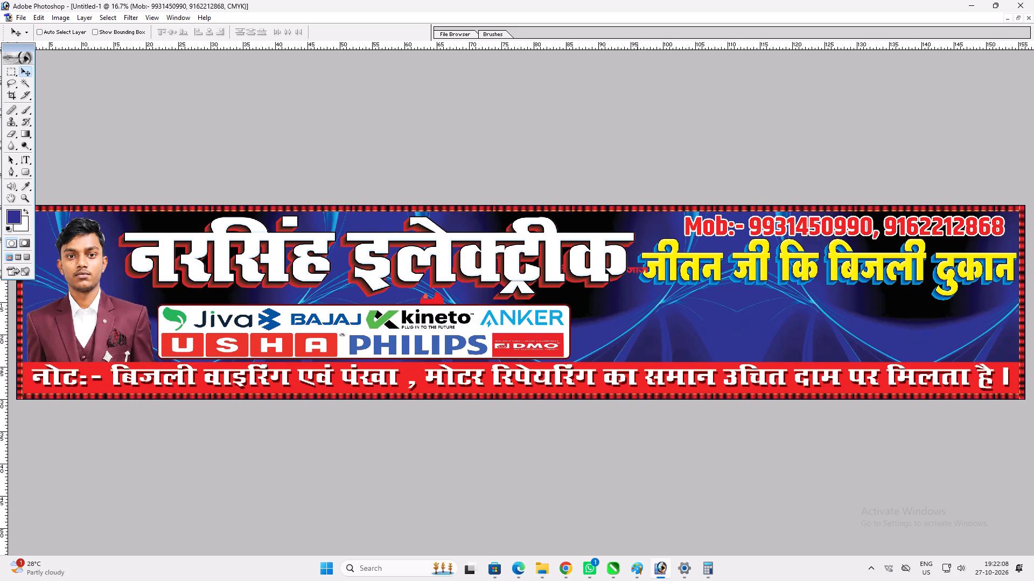
pyautogui.keyDown('ctrl'); pyautogui.click(638, 268); pyautogui.keyUp('ctrl')
pyautogui.moveTo(637, 268); pyautogui.dragTo(646, 304)
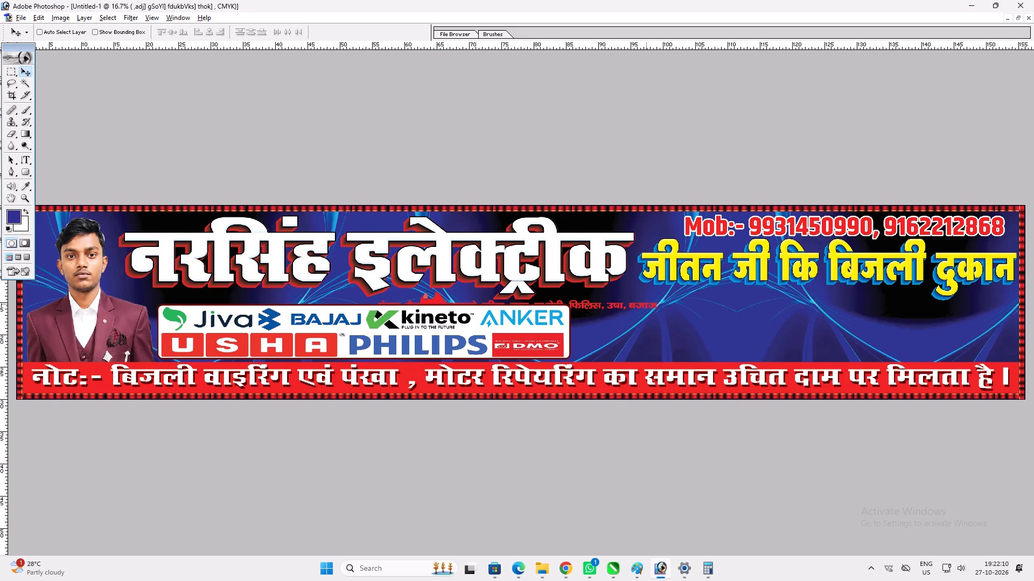
pyautogui.hotkey('alt', 'l')
pyautogui.hotkey('alt', 'l')
pyautogui.hotkey('alt', 'l')
pyautogui.press('v')
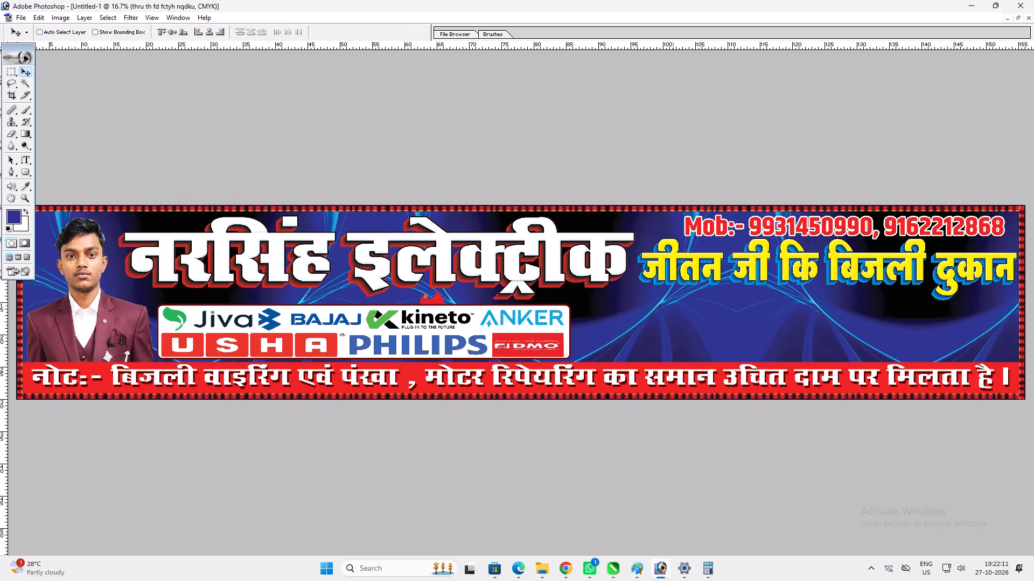
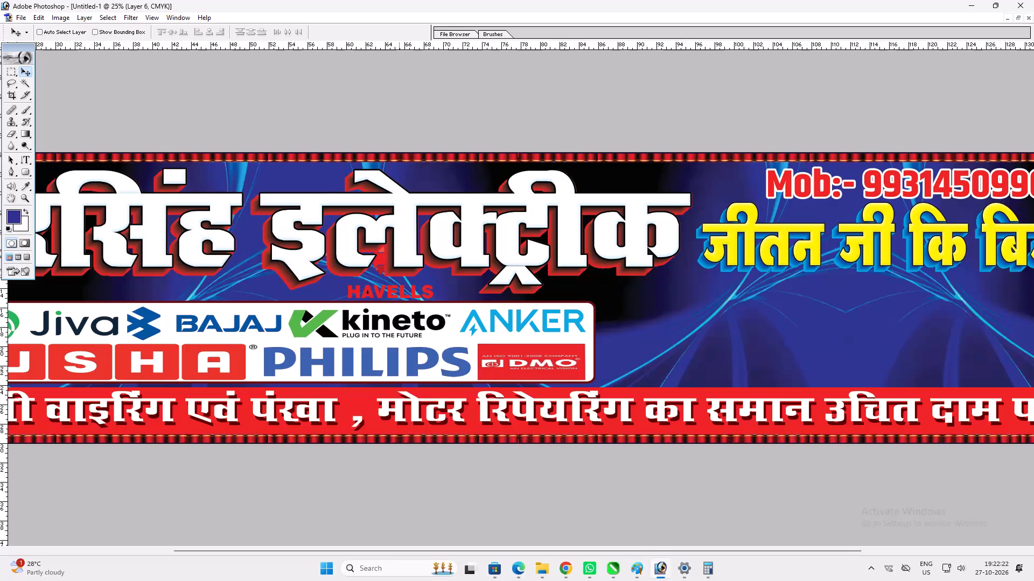
# Bring the HAVELLS logo layer to the front and pull it out over the heading towards the brand logo panel.
pyautogui.hotkey('ctrl', 'shift', ']')
pyautogui.press('v')
pyautogui.moveTo(383, 260); pyautogui.dragTo(472, 273)
# Narrow the lower USHA, PHILIPS and DMO logo row by about a quarter from its DMO end, freeing space in the panel.
pyautogui.keyDown('ctrl'); pyautogui.click(488, 361); pyautogui.keyUp('ctrl')
pyautogui.hotkey('ctrl', 't')
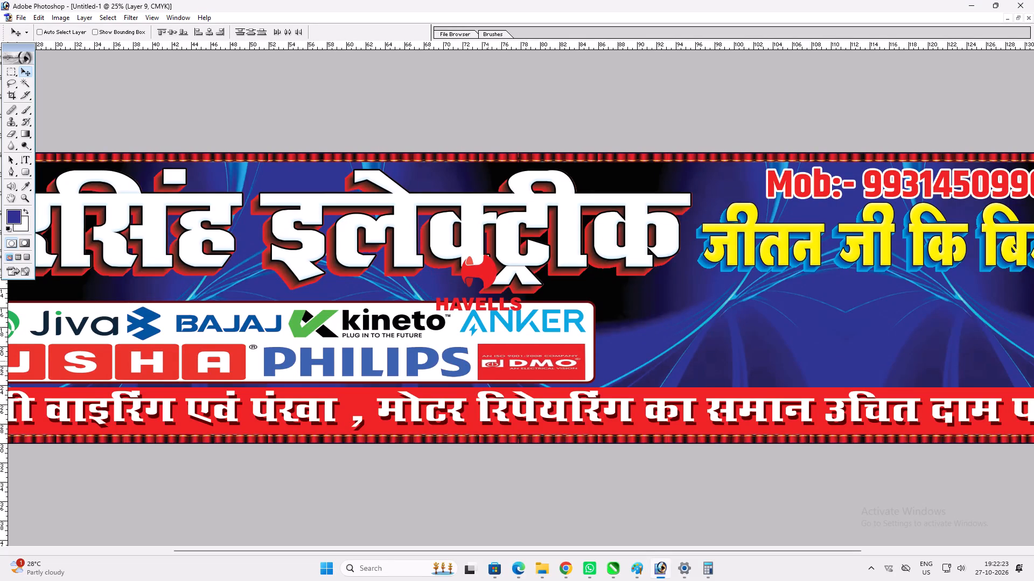
pyautogui.hotkey('shift', 'Return')
pyautogui.press('v')
pyautogui.keyDown('ctrl'); pyautogui.keyDown('shift'); pyautogui.rightClick(526, 355); pyautogui.keyUp('shift'); pyautogui.keyUp('ctrl')
pyautogui.keyDown('ctrl'); pyautogui.keyDown('shift'); pyautogui.click(542, 360); pyautogui.keyUp('shift'); pyautogui.keyUp('ctrl')
pyautogui.moveTo(542, 361); pyautogui.dragTo(561, 369)
pyautogui.hotkey('ctrl', 'z')
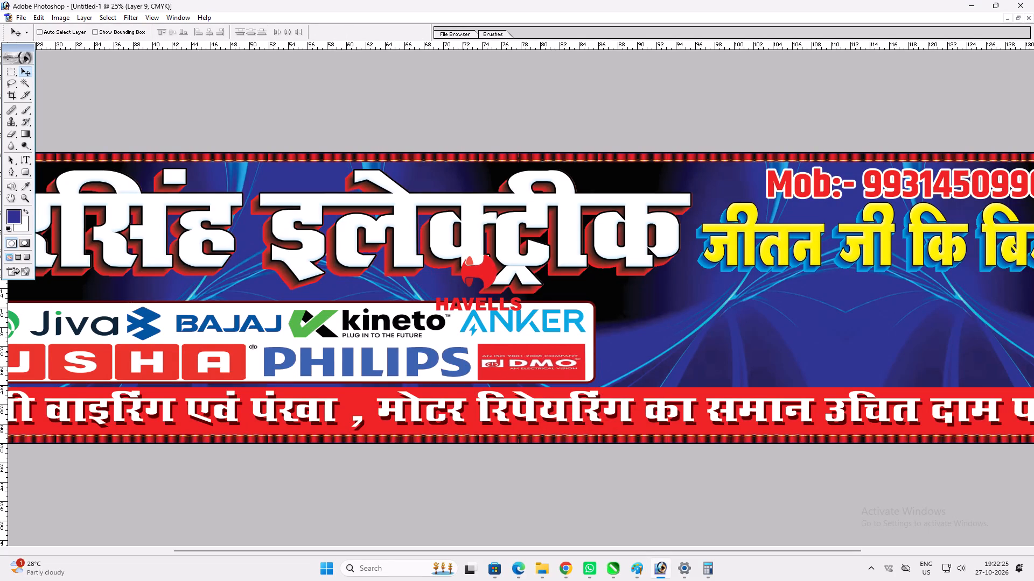
pyautogui.keyDown('ctrl'); pyautogui.keyDown('shift'); pyautogui.click(448, 353); pyautogui.keyUp('shift'); pyautogui.keyUp('ctrl')
pyautogui.moveTo(453, 353); pyautogui.dragTo(478, 360)
pyautogui.hotkey('ctrl', 'z')
pyautogui.keyDown('ctrl'); pyautogui.keyDown('shift'); pyautogui.click(215, 360); pyautogui.keyUp('shift'); pyautogui.keyUp('ctrl')
pyautogui.hotkey('ctrl', 't')
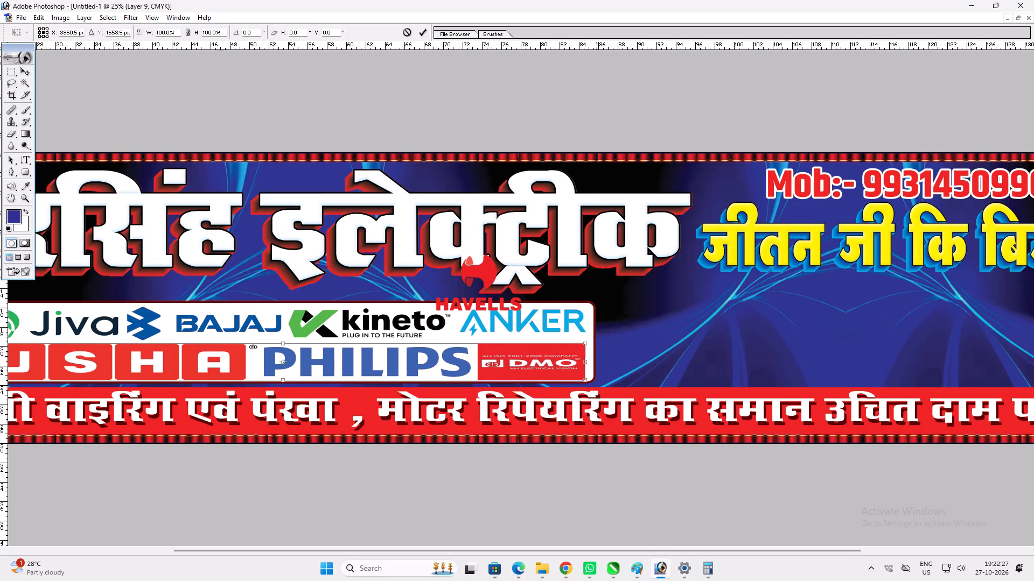
pyautogui.keyDown('shift'); pyautogui.moveTo(585, 355); pyautogui.dragTo(421, 352); pyautogui.keyUp('shift')
pyautogui.hotkey('shift', 'Return')
pyautogui.press('v')
# Move the HAVELLS logo into the white space beside the DMO logo.
pyautogui.keyDown('ctrl'); pyautogui.click(466, 304); pyautogui.keyUp('ctrl')
pyautogui.moveTo(466, 306); pyautogui.dragTo(477, 358)
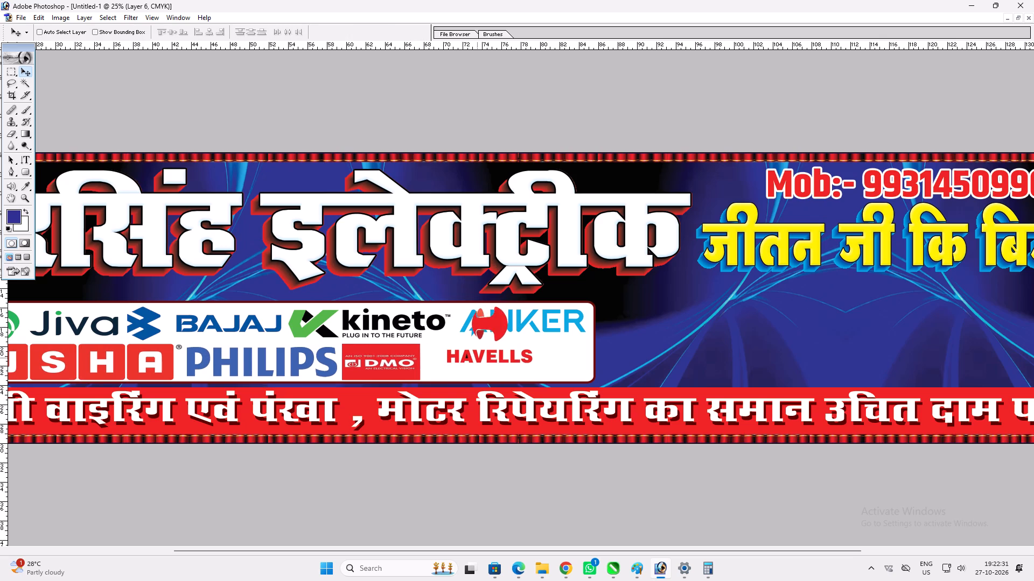
pyautogui.moveTo(477, 358); pyautogui.dragTo(462, 367)
# Select an area at the HAVELLS lettering with the Magic Wand, clear it and deselect.
pyautogui.click(451, 366)
pyautogui.press('w')
pyautogui.press('w')
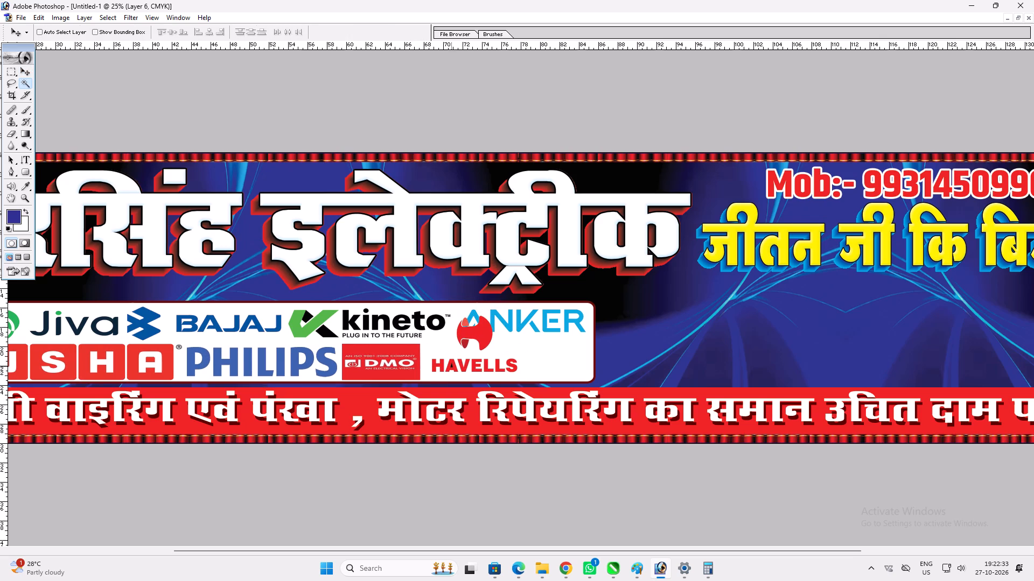
pyautogui.click(451, 366)
pyautogui.press('Delete')
pyautogui.hotkey('ctrl', 'd')
# Transform the HAVELLS logo to fit the lower row by lowering its top edge below ANKER and stretching it wider.
pyautogui.hotkey('ctrl', 't')
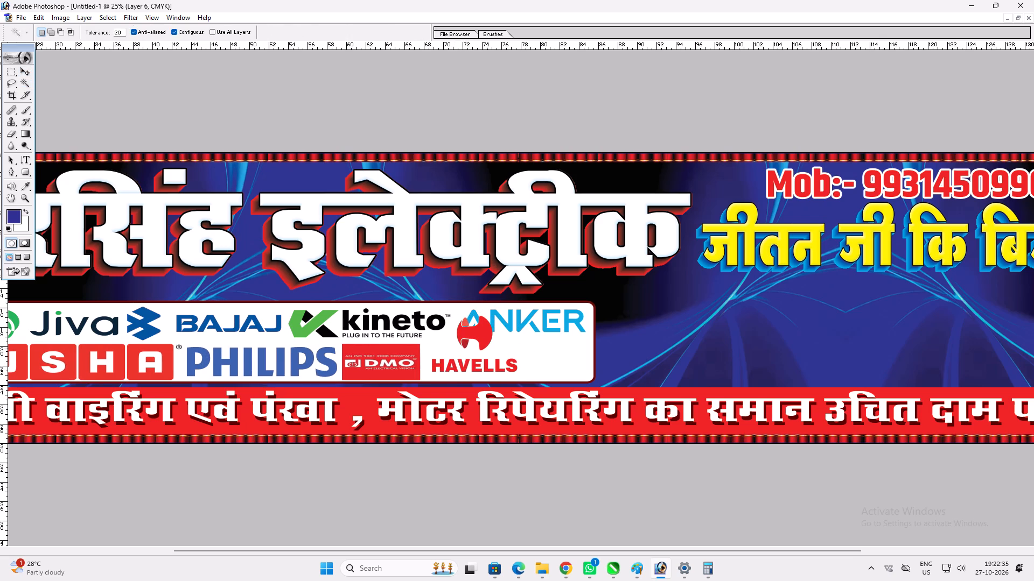
pyautogui.keyDown('shift'); pyautogui.moveTo(497, 316); pyautogui.dragTo(497, 337); pyautogui.keyUp('shift')
pyautogui.keyDown('shift'); pyautogui.moveTo(517, 366); pyautogui.dragTo(539, 370); pyautogui.keyUp('shift')
pyautogui.keyDown('shift'); pyautogui.moveTo(535, 364); pyautogui.dragTo(541, 361); pyautogui.keyUp('shift')
pyautogui.keyDown('shift'); pyautogui.moveTo(530, 339); pyautogui.dragTo(537, 336); pyautogui.keyUp('shift')
pyautogui.hotkey('shift', 'Return')
pyautogui.press('v')
pyautogui.hotkey('ctrl', 't')
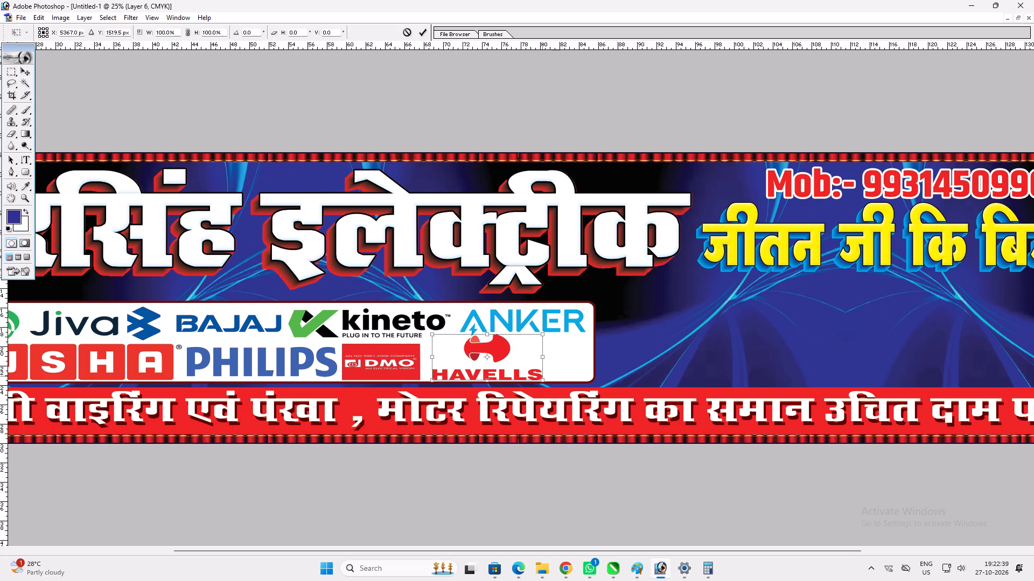
pyautogui.keyDown('shift'); pyautogui.click(540, 376); pyautogui.keyUp('shift')
pyautogui.hotkey('shift', 'Return')
pyautogui.press('v')
pyautogui.hotkey('ctrl', 't')
pyautogui.keyDown('shift'); pyautogui.moveTo(542, 357); pyautogui.dragTo(548, 355); pyautogui.keyUp('shift')
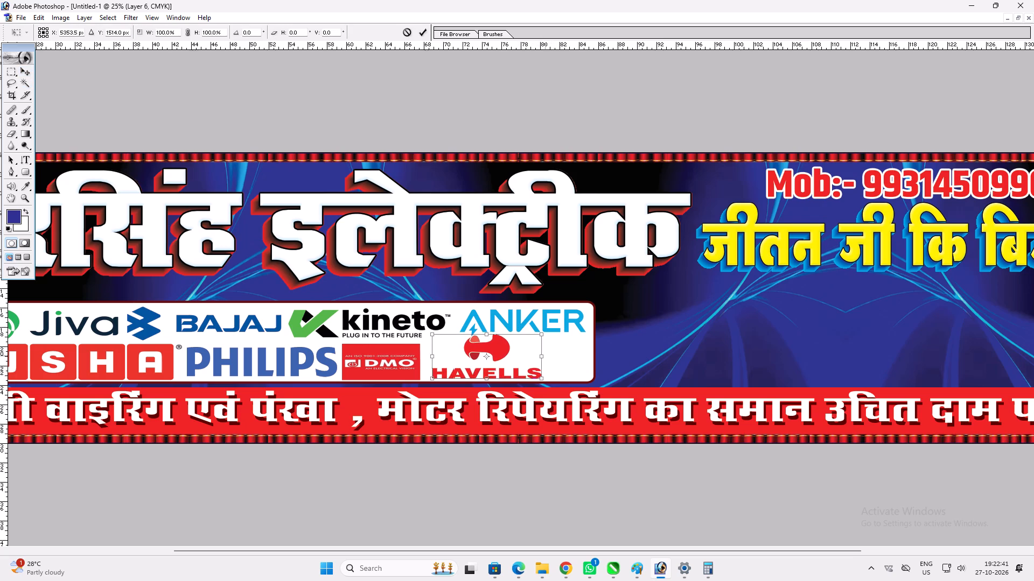
pyautogui.keyDown('shift'); pyautogui.moveTo(548, 355); pyautogui.dragTo(563, 351); pyautogui.keyUp('shift')
pyautogui.hotkey('shift', 'Return')
pyautogui.press('v')
# Shift the HAVELLS logo to the right end of the white panel, directly beneath the ANKER logo.
pyautogui.press('space')
pyautogui.press('space')
pyautogui.press('space')
pyautogui.press('space')
pyautogui.press('space')
pyautogui.press('space')
pyautogui.press('space')
pyautogui.press('space')
pyautogui.press('space')
pyautogui.press('space')
pyautogui.press('space')
pyautogui.press('space')
pyautogui.press('space')
pyautogui.press('space')
pyautogui.press('space')
pyautogui.press('space')
pyautogui.press('space')
pyautogui.press('space')
pyautogui.press('space')
pyautogui.press('space')
pyautogui.moveTo(527, 359); pyautogui.dragTo(640, 365)
pyautogui.moveTo(581, 357); pyautogui.dragTo(588, 357)
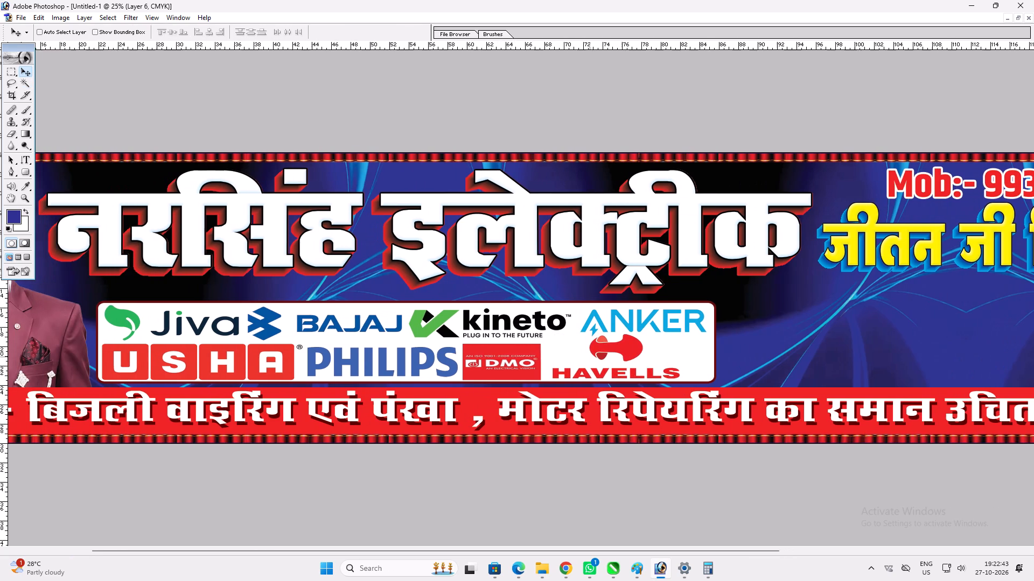
pyautogui.moveTo(588, 357); pyautogui.dragTo(593, 358)
pyautogui.hotkey('ctrl', 't')
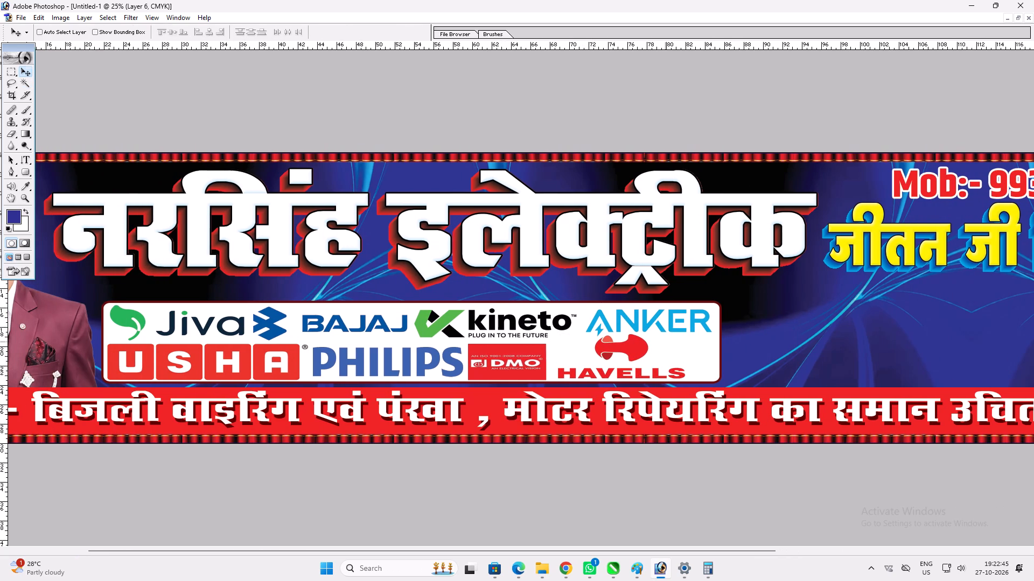
pyautogui.hotkey('shift', 'Return')
pyautogui.keyDown('shift'); pyautogui.moveTo(643, 346); pyautogui.dragTo(670, 346); pyautogui.keyUp('shift')
# Widen the USHA, PHILIPS and DMO logo row to about 106% so it closes the gap before HAVELLS.
pyautogui.keyDown('ctrl'); pyautogui.click(522, 354); pyautogui.keyUp('ctrl')
pyautogui.moveTo(519, 354); pyautogui.dragTo(534, 359)
pyautogui.hotkey('ctrl', 'z')
pyautogui.hotkey('ctrl', 't')
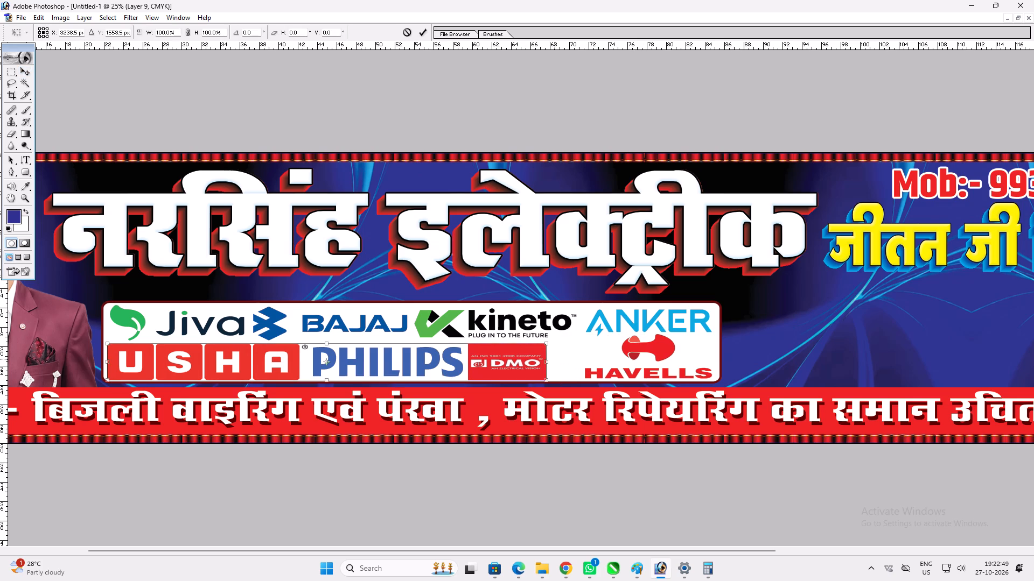
pyautogui.keyDown('shift'); pyautogui.moveTo(554, 359); pyautogui.dragTo(585, 355); pyautogui.keyUp('shift')
pyautogui.keyDown('shift'); pyautogui.moveTo(549, 356); pyautogui.dragTo(574, 355); pyautogui.keyUp('shift')
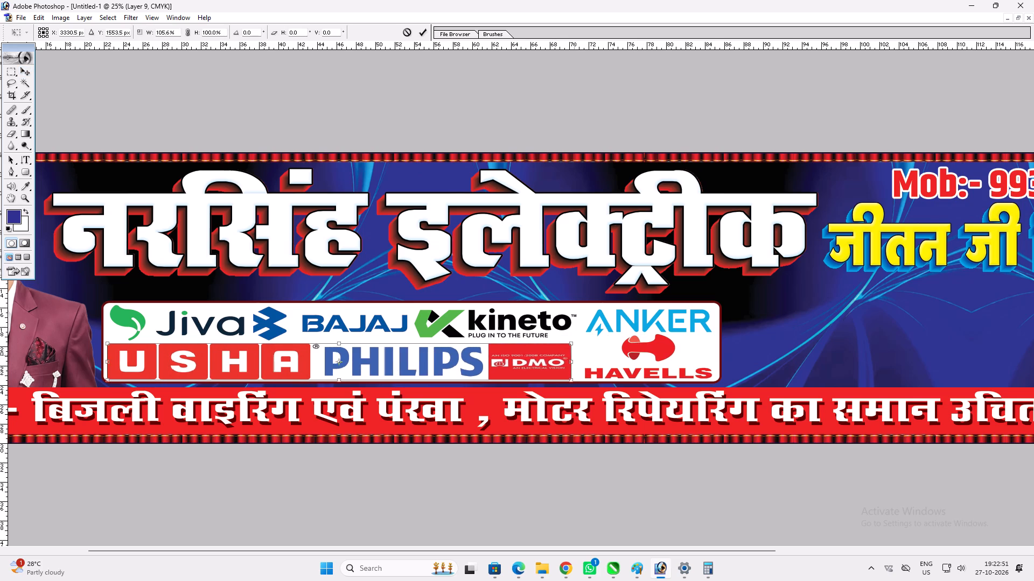
pyautogui.keyDown('shift'); pyautogui.moveTo(574, 355); pyautogui.dragTo(576, 355); pyautogui.keyUp('shift')
pyautogui.hotkey('shift', 'Return')
pyautogui.write('vv')
# Fit the whole banner on screen to check the overall layout with the rearranged brand logos.
pyautogui.press('space')
pyautogui.press('space')
pyautogui.rightClick(576, 344)
pyautogui.moveTo(589, 347); pyautogui.dragTo(597, 350)
pyautogui.press('v')
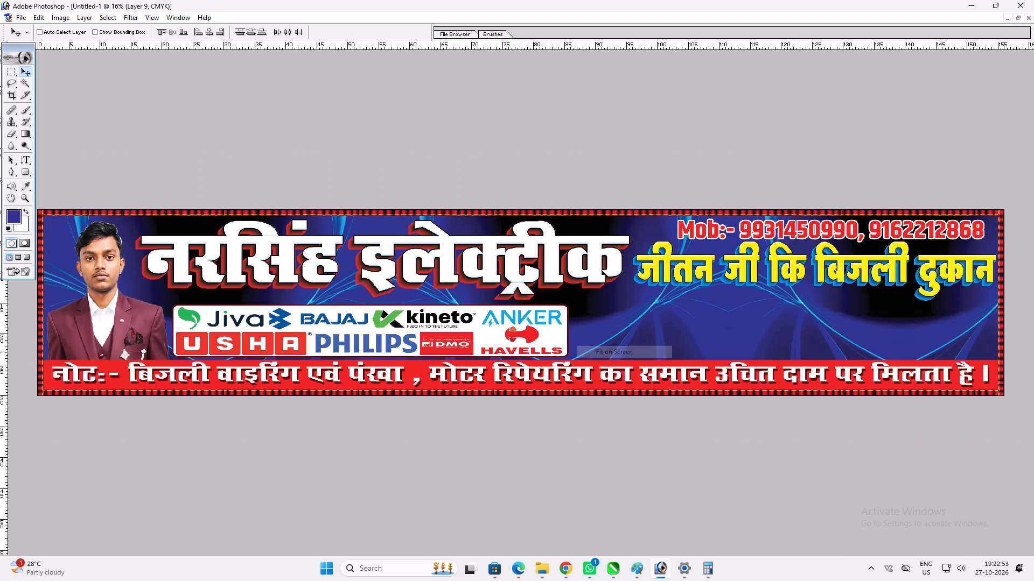
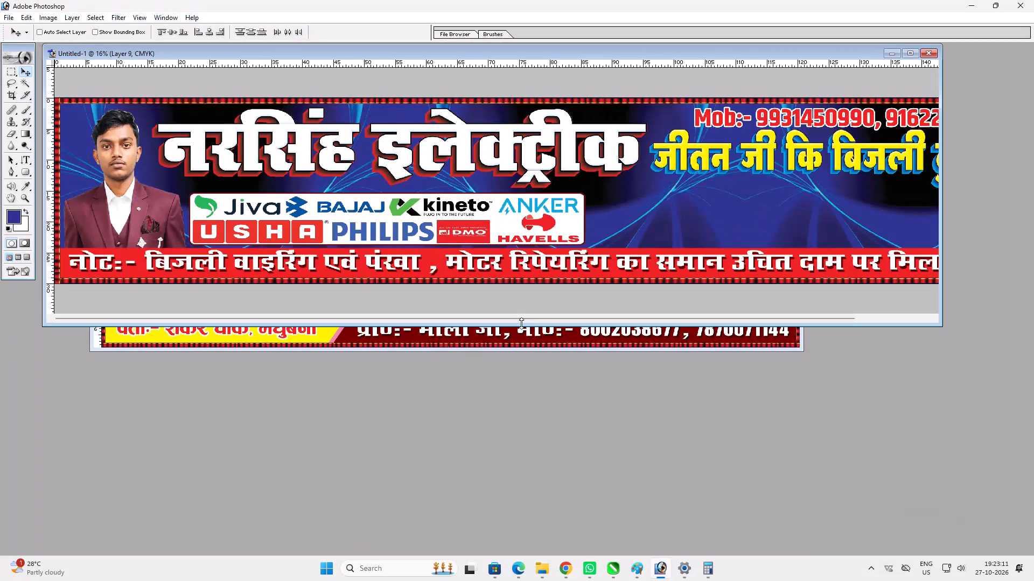
# In the Bhola banner, link the middle panel's frame and electrical goods as one group, test-moving it and undoing each move.
pyautogui.click(521, 323)
pyautogui.click(521, 335)
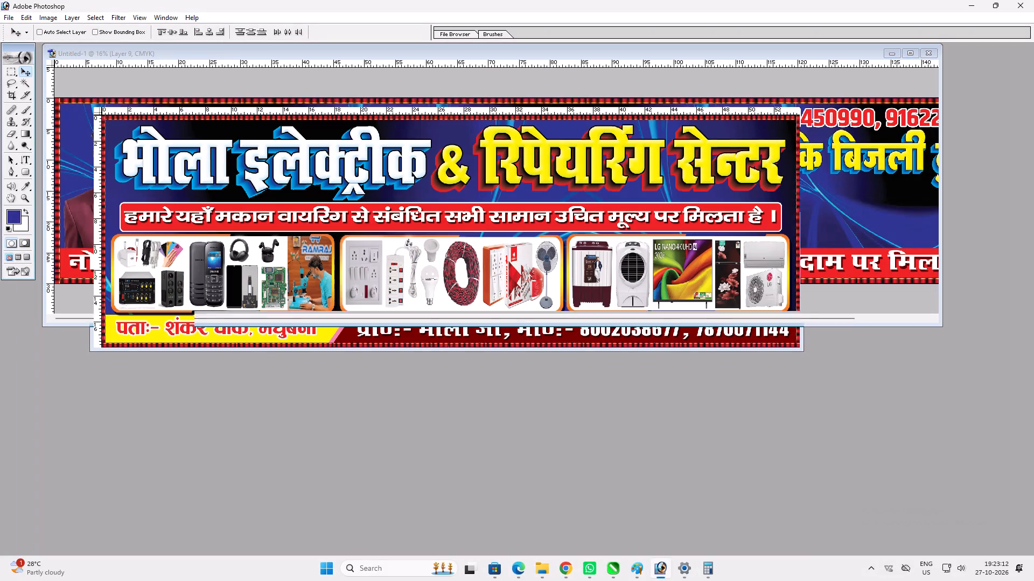
pyautogui.press('v')
pyautogui.keyDown('ctrl'); pyautogui.click(406, 266); pyautogui.keyUp('ctrl')
pyautogui.moveTo(400, 263); pyautogui.dragTo(432, 278)
pyautogui.hotkey('ctrl', 'z')
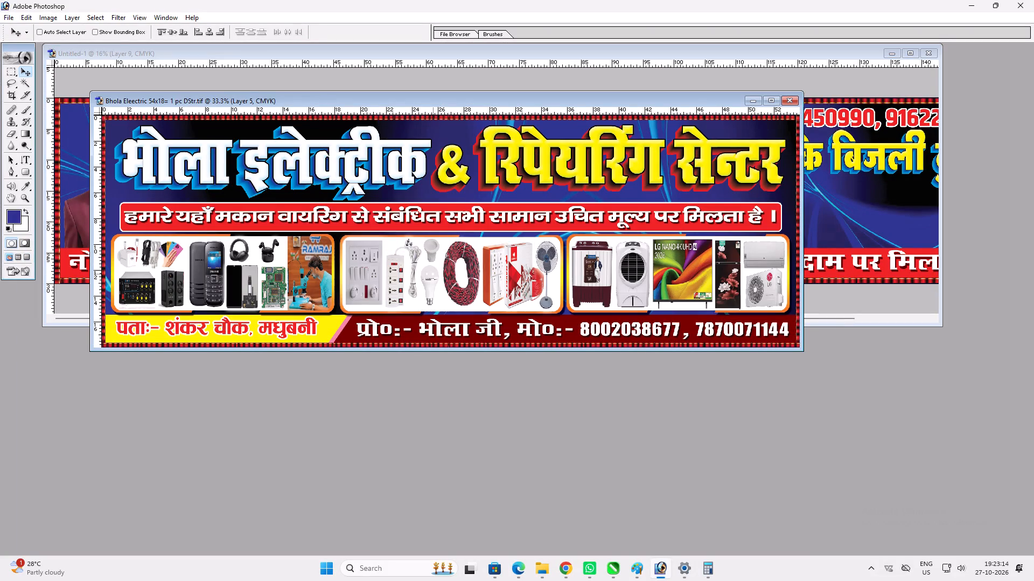
pyautogui.keyDown('ctrl'); pyautogui.keyDown('shift'); pyautogui.click(374, 270); pyautogui.keyUp('shift'); pyautogui.keyUp('ctrl')
pyautogui.keyDown('ctrl'); pyautogui.keyDown('shift'); pyautogui.click(393, 275); pyautogui.keyUp('shift'); pyautogui.keyUp('ctrl')
pyautogui.moveTo(393, 275); pyautogui.dragTo(413, 279)
pyautogui.hotkey('ctrl', 'z')
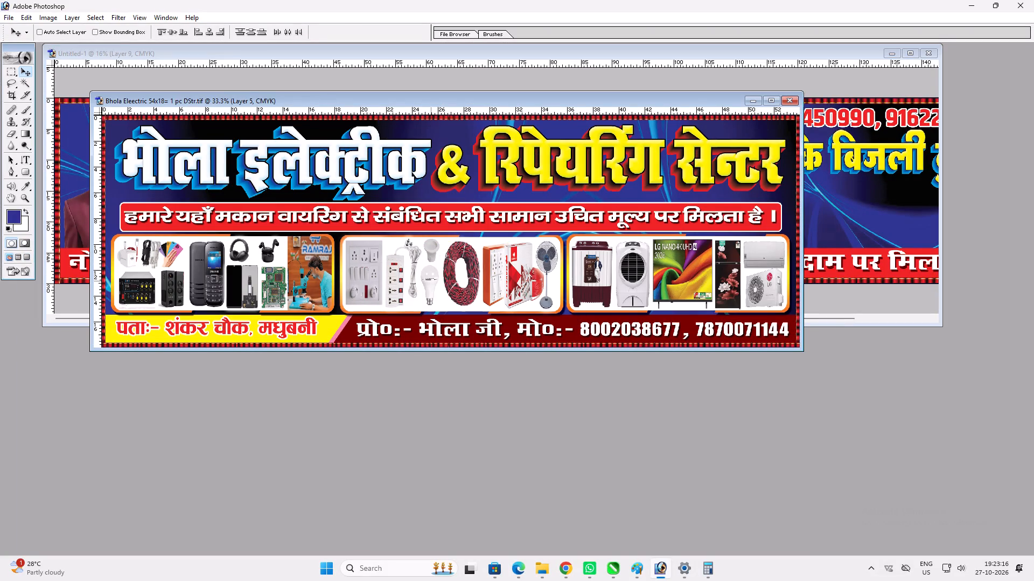
pyautogui.keyDown('ctrl'); pyautogui.keyDown('shift'); pyautogui.click(430, 280); pyautogui.keyUp('shift'); pyautogui.keyUp('ctrl')
pyautogui.keyDown('ctrl'); pyautogui.keyDown('shift'); pyautogui.click(431, 252); pyautogui.keyUp('shift'); pyautogui.keyUp('ctrl')
pyautogui.moveTo(431, 252); pyautogui.dragTo(451, 259)
pyautogui.hotkey('ctrl', 'z')
pyautogui.keyDown('ctrl'); pyautogui.keyDown('shift'); pyautogui.click(463, 247); pyautogui.keyUp('shift'); pyautogui.keyUp('ctrl')
pyautogui.moveTo(462, 247); pyautogui.dragTo(484, 261)
pyautogui.hotkey('ctrl', 'z')
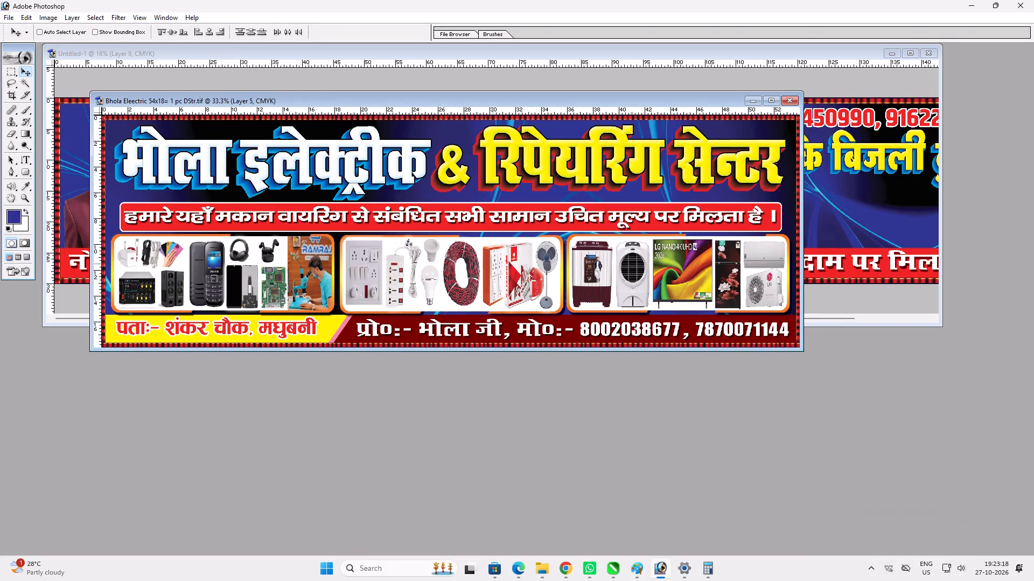
pyautogui.keyDown('ctrl'); pyautogui.keyDown('shift'); pyautogui.click(493, 264); pyautogui.keyUp('shift'); pyautogui.keyUp('ctrl')
pyautogui.keyDown('shift'); pyautogui.moveTo(493, 264); pyautogui.dragTo(498, 276); pyautogui.keyUp('shift')
pyautogui.hotkey('ctrl', 'z')
pyautogui.keyDown('ctrl'); pyautogui.keyDown('shift'); pyautogui.click(523, 265); pyautogui.keyUp('shift'); pyautogui.keyUp('ctrl')
pyautogui.moveTo(523, 265); pyautogui.dragTo(526, 282)
pyautogui.hotkey('ctrl', 'z')
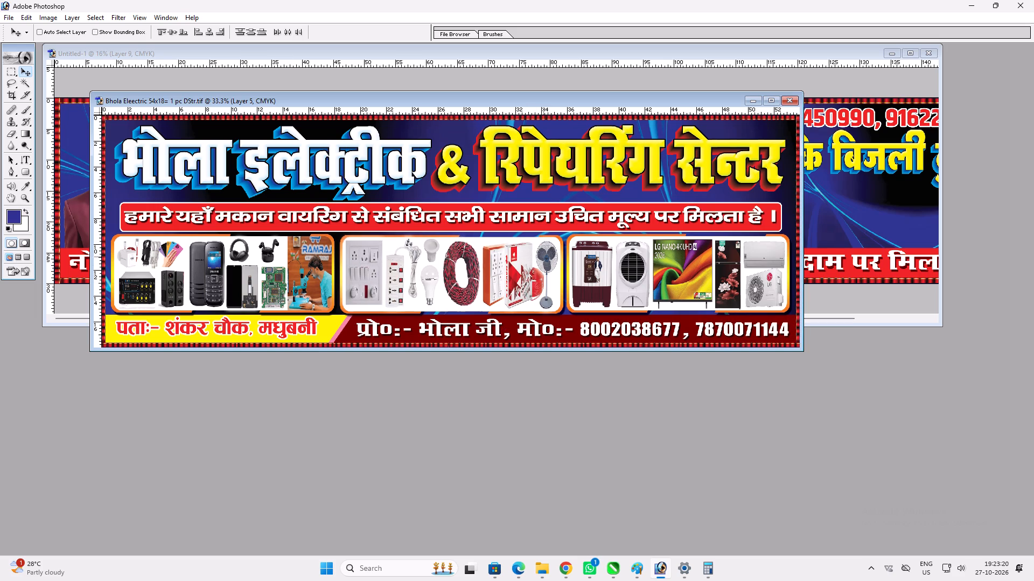
pyautogui.keyDown('ctrl'); pyautogui.keyDown('shift'); pyautogui.click(543, 256); pyautogui.keyUp('shift'); pyautogui.keyUp('ctrl')
# Copy the linked electrical goods panel from the Bhola banner into the shop banner, just after the HAVELLS logo.
pyautogui.moveTo(543, 254); pyautogui.dragTo(859, 221)
pyautogui.moveTo(851, 221); pyautogui.dragTo(697, 200)
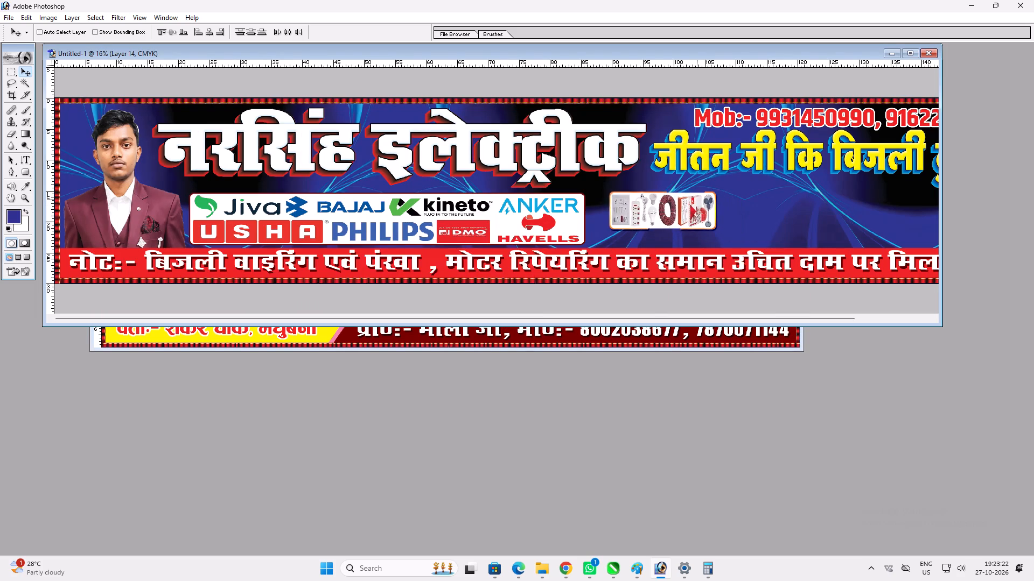
pyautogui.moveTo(697, 200); pyautogui.dragTo(694, 197)
# Enlarge the electrical goods panel to about 188% width and 136% height.
pyautogui.hotkey('ctrl', 't')
pyautogui.keyDown('shift'); pyautogui.moveTo(710, 224); pyautogui.dragTo(751, 232); pyautogui.keyUp('shift')
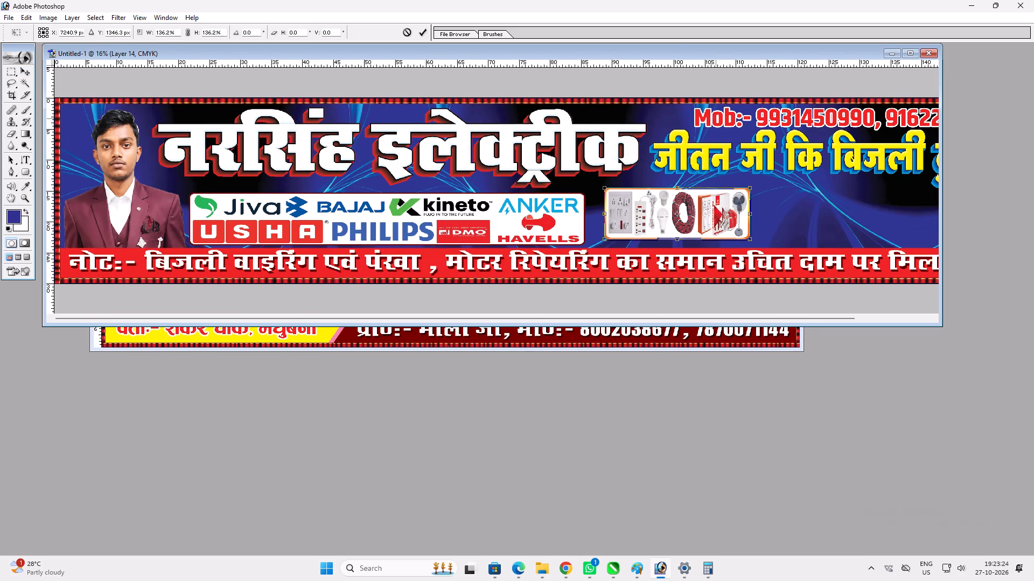
pyautogui.doubleClick(679, 49)
pyautogui.keyDown('shift'); pyautogui.moveTo(735, 311); pyautogui.dragTo(790, 313); pyautogui.keyUp('shift')
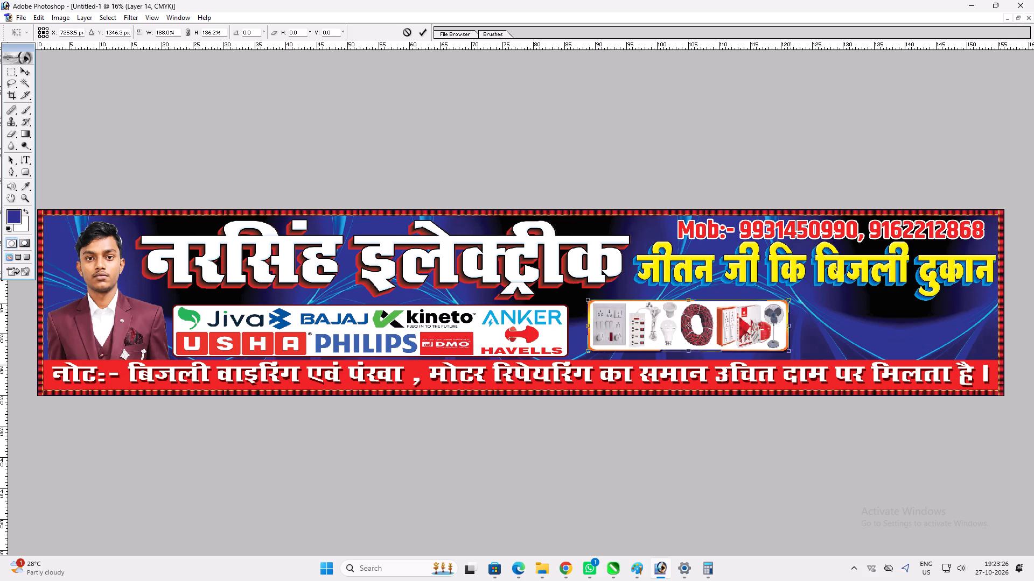
pyautogui.hotkey('shift', 'Return')
# Position the goods panel close beside the brand logo panel, make it taller down to the red note strip, and fine-tune its width.
pyautogui.press('v')
pyautogui.moveTo(743, 319); pyautogui.dragTo(731, 313)
pyautogui.hotkey('ctrl', 't')
pyautogui.keyDown('shift'); pyautogui.moveTo(714, 344); pyautogui.dragTo(712, 355); pyautogui.keyUp('shift')
pyautogui.hotkey('shift', 'Return')
pyautogui.press('v')
pyautogui.hotkey('ctrl', 't')
pyautogui.keyDown('alt'); pyautogui.keyDown('shift'); pyautogui.moveTo(773, 311); pyautogui.dragTo(777, 311); pyautogui.keyUp('shift'); pyautogui.keyUp('alt')
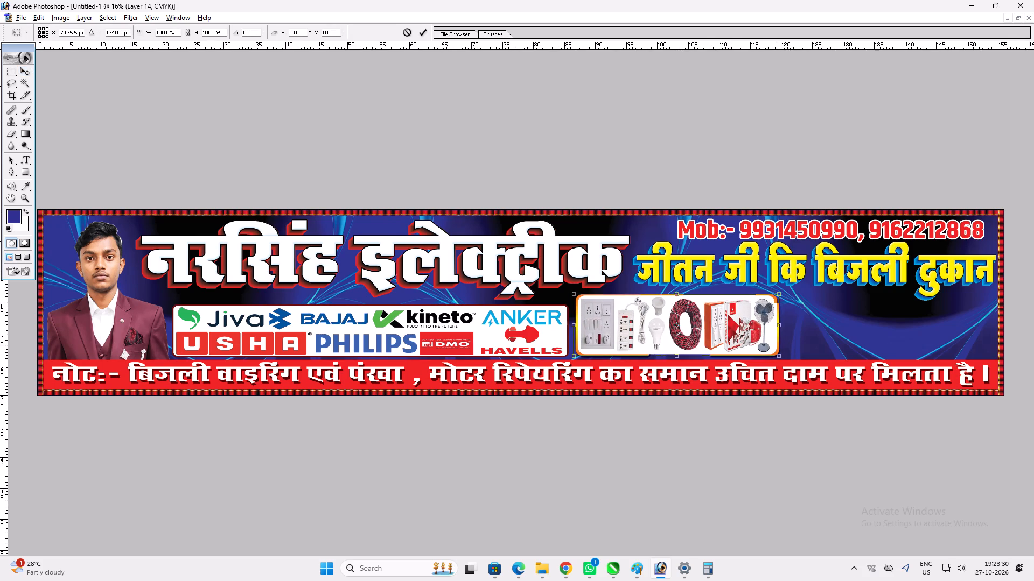
pyautogui.keyDown('alt'); pyautogui.keyDown('shift'); pyautogui.moveTo(777, 311); pyautogui.dragTo(779, 310); pyautogui.keyUp('shift'); pyautogui.keyUp('alt')
pyautogui.press('Return')
pyautogui.press('v')
pyautogui.hotkey('ctrl', 't')
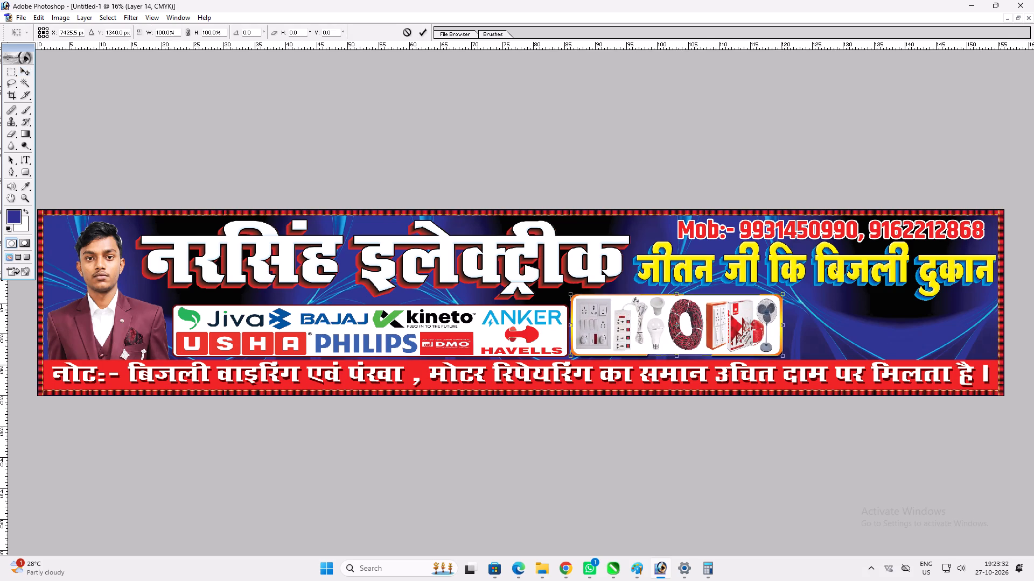
pyautogui.keyDown('shift'); pyautogui.click(782, 310); pyautogui.keyUp('shift')
pyautogui.press('Return')
pyautogui.press('v')
# Isolate the white and orange frame layers behind the electrical goods, test-moving them and undoing each move.
pyautogui.rightClick(698, 298)
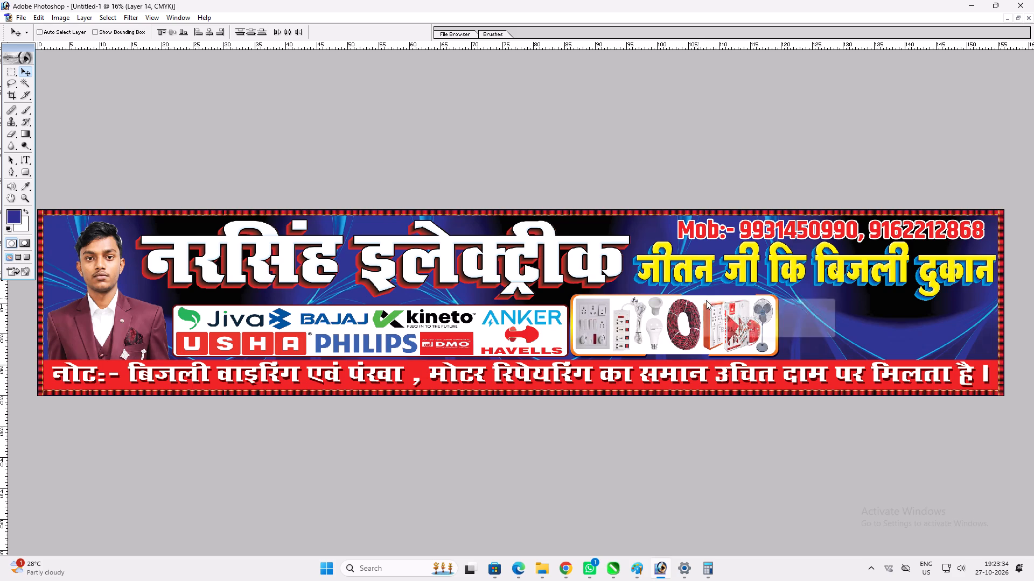
pyautogui.click(707, 301)
pyautogui.keyDown('ctrl'); pyautogui.keyDown('shift'); pyautogui.rightClick(699, 301); pyautogui.keyUp('shift'); pyautogui.keyUp('ctrl')
pyautogui.keyDown('ctrl'); pyautogui.keyDown('shift'); pyautogui.click(707, 307); pyautogui.keyUp('shift'); pyautogui.keyUp('ctrl')
pyautogui.moveTo(705, 305); pyautogui.dragTo(708, 368)
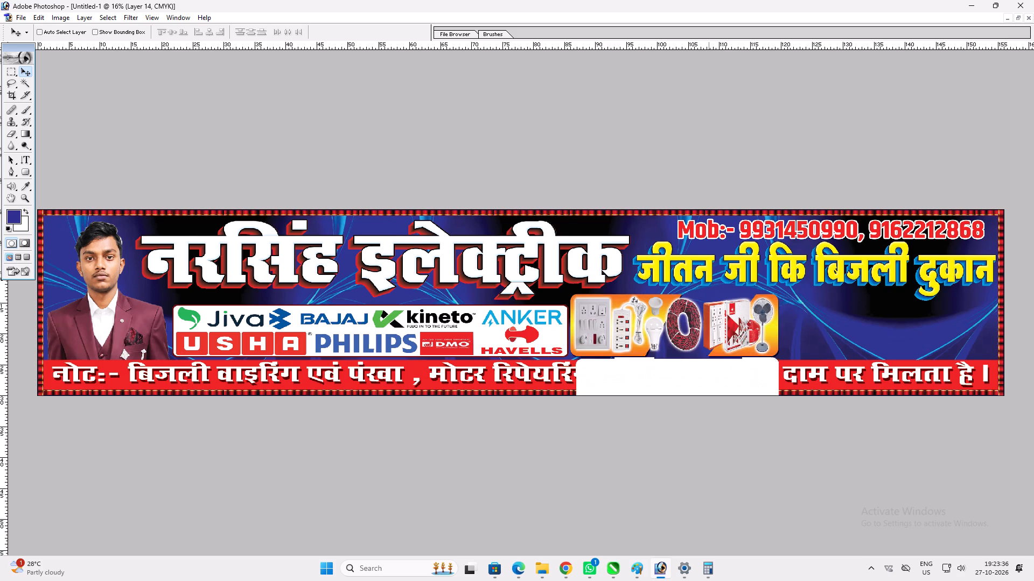
pyautogui.moveTo(708, 368); pyautogui.dragTo(708, 370)
pyautogui.hotkey('ctrl', 'z')
pyautogui.keyDown('ctrl'); pyautogui.keyDown('shift'); pyautogui.rightClick(645, 315); pyautogui.keyUp('shift'); pyautogui.keyUp('ctrl')
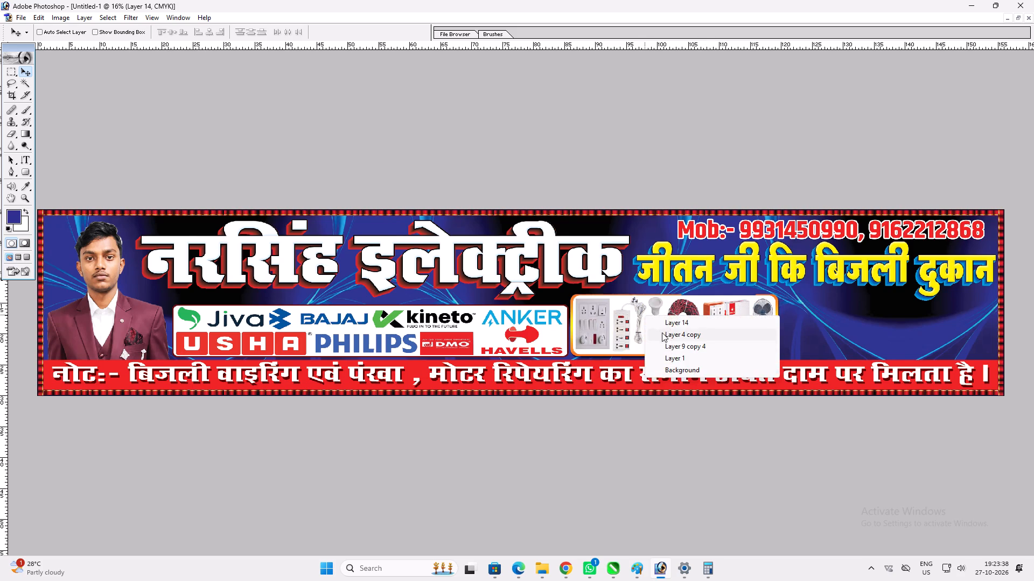
pyautogui.keyDown('ctrl'); pyautogui.keyDown('shift'); pyautogui.click(662, 332); pyautogui.keyUp('shift'); pyautogui.keyUp('ctrl')
pyautogui.moveTo(656, 324); pyautogui.dragTo(656, 352)
pyautogui.hotkey('ctrl', 'z')
pyautogui.write('fff')
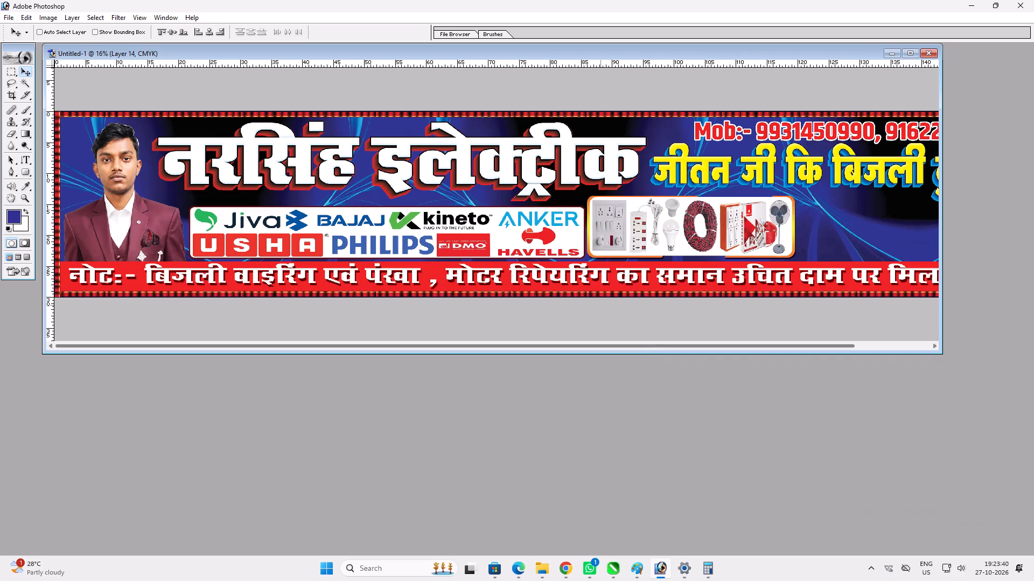
pyautogui.moveTo(646, 219); pyautogui.dragTo(632, 271)
pyautogui.hotkey('ctrl', 'z')
# Duplicate the empty orange-bordered white frame and align the copy beside the goods panel, at the banner's right end under the slogan.
pyautogui.click(581, 40)
pyautogui.moveTo(574, 51); pyautogui.dragTo(574, 77)
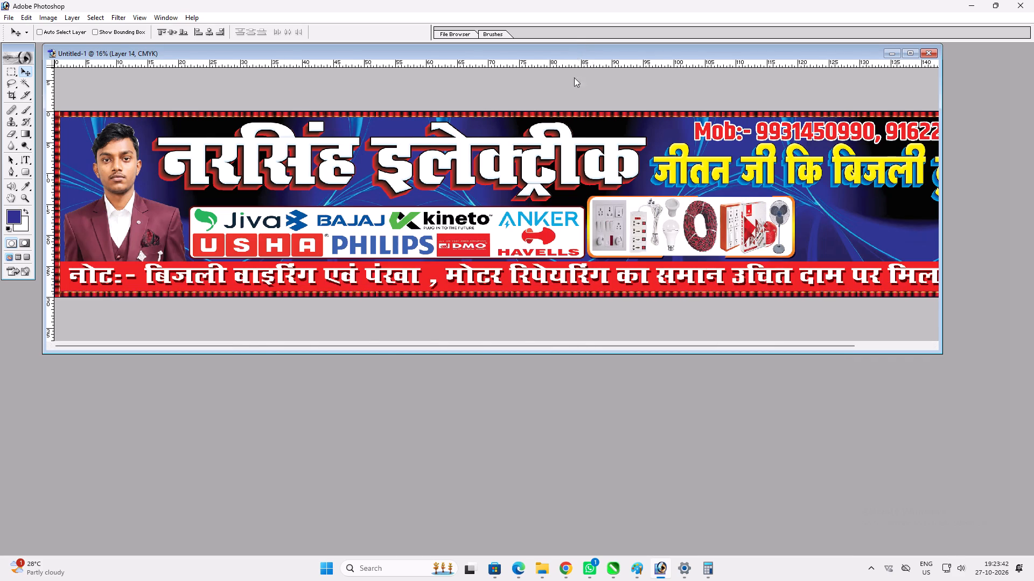
pyautogui.moveTo(574, 77); pyautogui.dragTo(579, 379)
pyautogui.moveTo(653, 528); pyautogui.dragTo(650, 289)
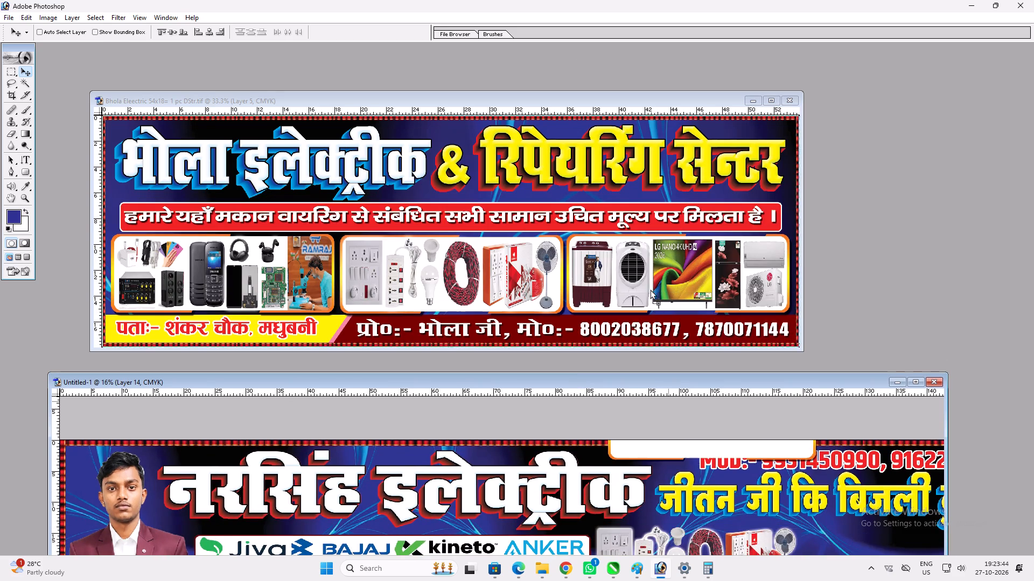
pyautogui.moveTo(650, 289); pyautogui.dragTo(650, 288)
pyautogui.moveTo(641, 282); pyautogui.dragTo(765, 481)
pyautogui.doubleClick(715, 378)
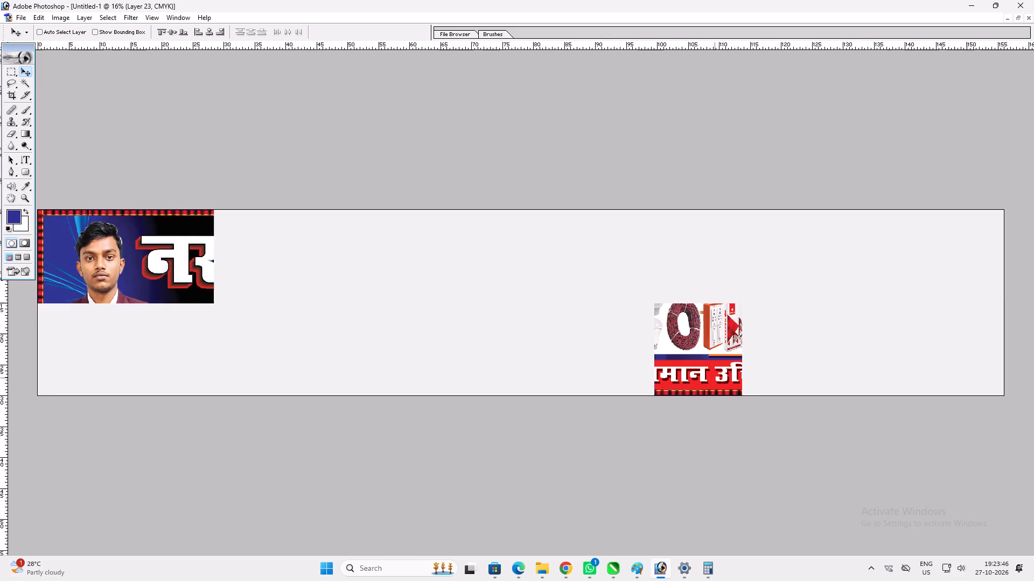
pyautogui.press('v')
pyautogui.moveTo(758, 324); pyautogui.dragTo(833, 360)
pyautogui.moveTo(814, 327); pyautogui.dragTo(836, 337)
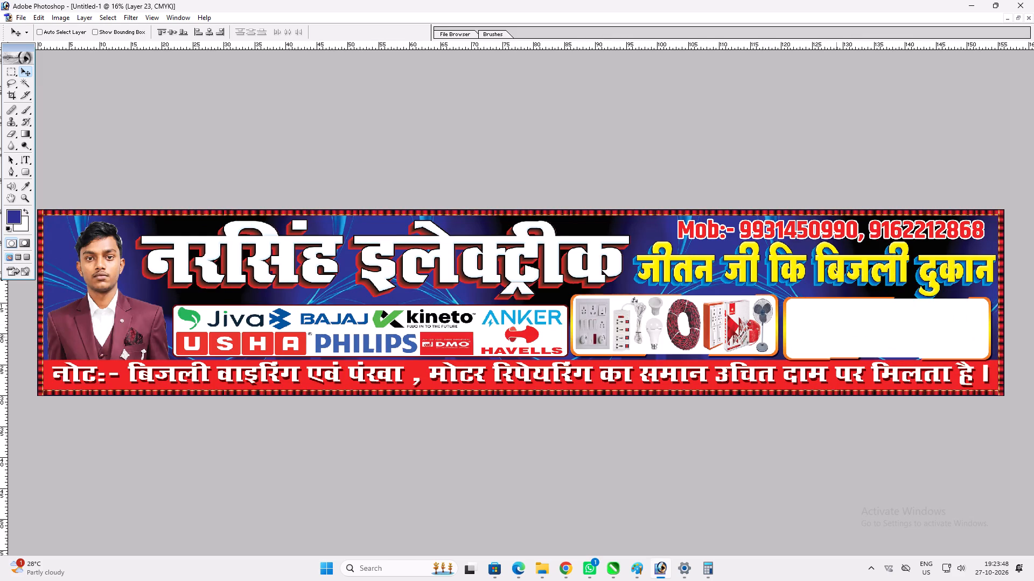
pyautogui.moveTo(836, 337); pyautogui.dragTo(837, 334)
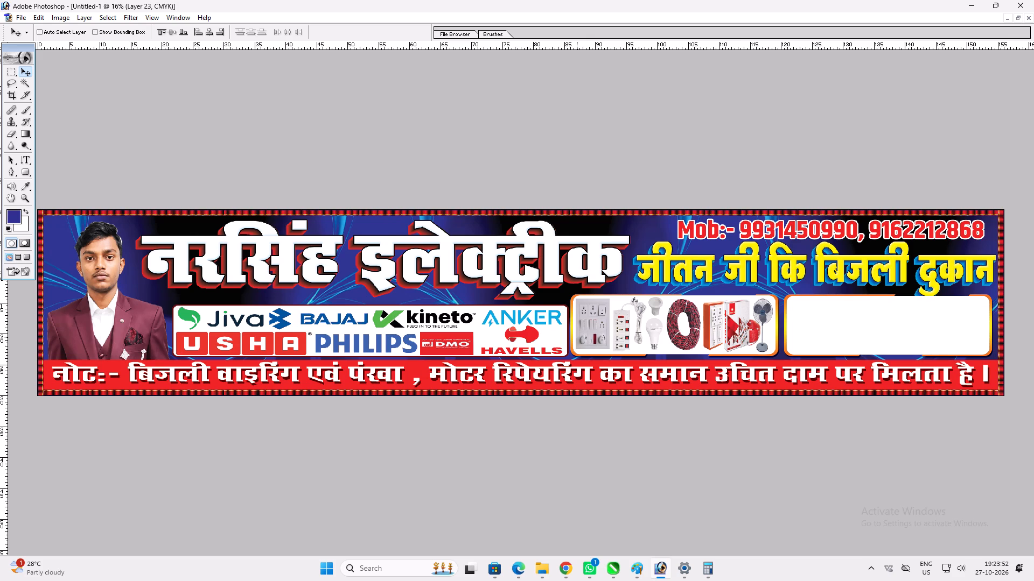
# Reduce the height of the yellow slogan जीतन जी कि बिजली दुकान so it clears the two frames beneath it.
pyautogui.hotkey('ctrl', '+')
pyautogui.press('space')
pyautogui.press('space')
pyautogui.moveTo(737, 327); pyautogui.dragTo(526, 313)
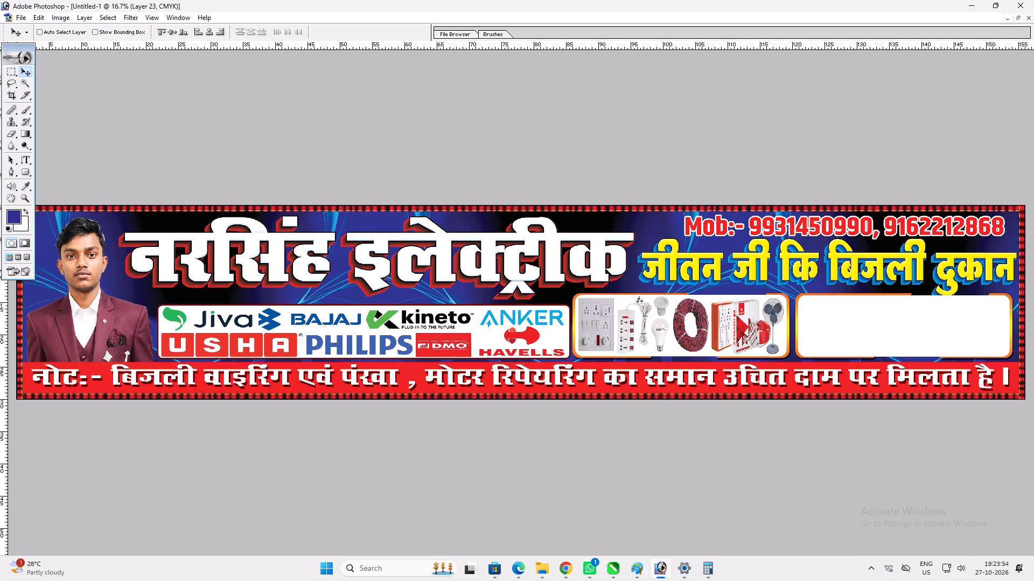
pyautogui.keyDown('ctrl'); pyautogui.click(968, 271); pyautogui.keyUp('ctrl')
pyautogui.hotkey('ctrl', 't')
pyautogui.keyDown('shift'); pyautogui.moveTo(947, 298); pyautogui.dragTo(952, 291); pyautogui.keyUp('shift')
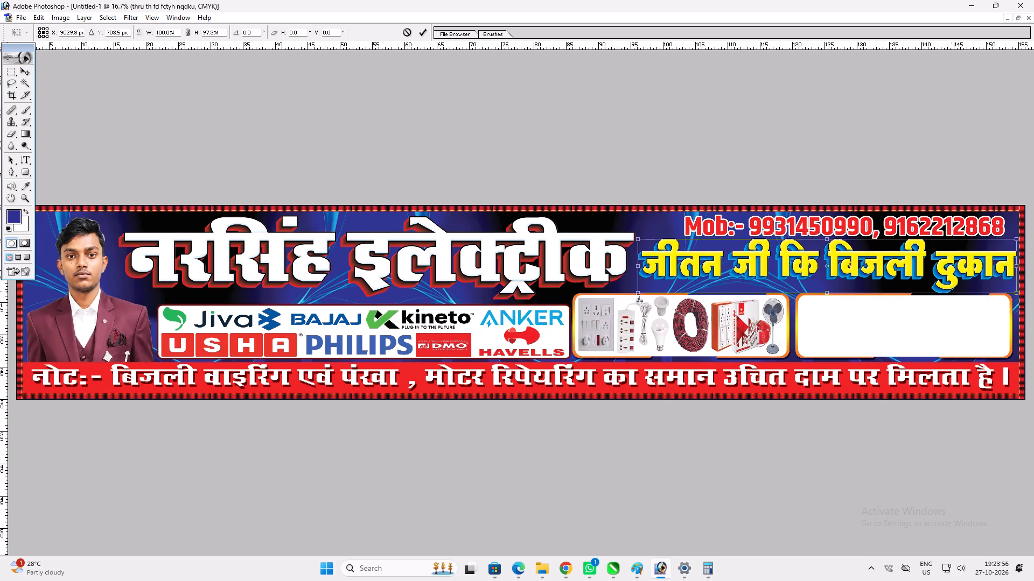
pyautogui.keyDown('shift'); pyautogui.moveTo(952, 291); pyautogui.dragTo(953, 290); pyautogui.keyUp('shift')
pyautogui.keyDown('shift'); pyautogui.moveTo(942, 244); pyautogui.dragTo(940, 244); pyautogui.keyUp('shift')
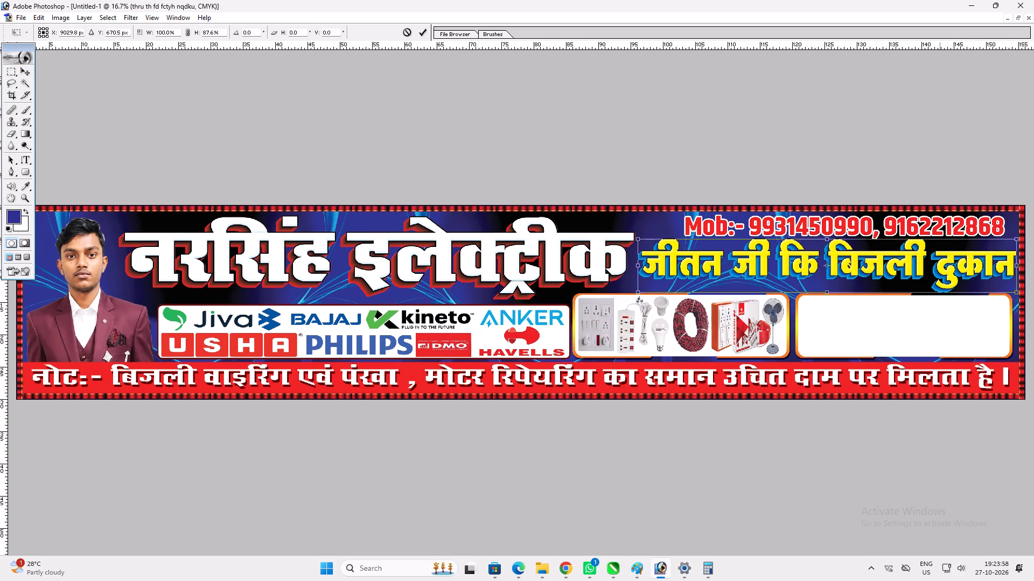
pyautogui.keyDown('shift'); pyautogui.moveTo(940, 244); pyautogui.dragTo(936, 246); pyautogui.keyUp('shift')
pyautogui.hotkey('shift', 'Return')
pyautogui.press('v')
# Check the spacing of the slogan and product frames, then review the whole banner fitted on screen.
pyautogui.press('space')
pyautogui.moveTo(925, 316); pyautogui.dragTo(841, 327)
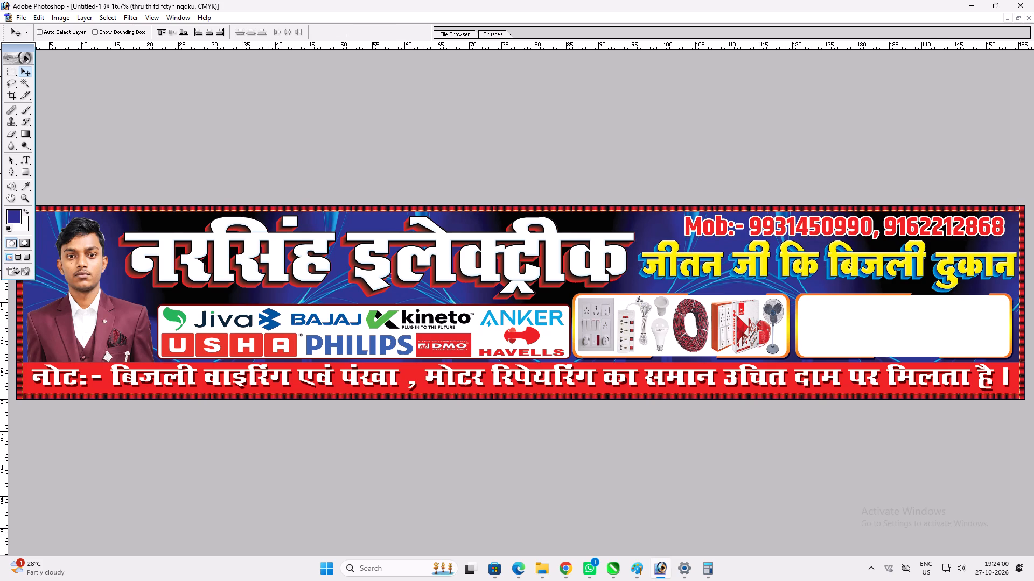
pyautogui.moveTo(841, 327); pyautogui.dragTo(831, 327)
pyautogui.hotkey('ctrl', '+')
pyautogui.press('space')
pyautogui.press('space')
pyautogui.press('space')
pyautogui.press('space')
pyautogui.press('space')
pyautogui.press('space')
pyautogui.press('space')
pyautogui.press('space')
pyautogui.press('space')
pyautogui.press('space')
pyautogui.press('space')
pyautogui.press('space')
pyautogui.press('space')
pyautogui.press('space')
pyautogui.press('space')
pyautogui.press('space')
pyautogui.press('space')
pyautogui.press('space')
pyautogui.press('space')
pyautogui.press('space')
pyautogui.moveTo(820, 327); pyautogui.dragTo(570, 252)
pyautogui.moveTo(744, 352); pyautogui.dragTo(750, 353, button='right')
pyautogui.click(766, 359)
pyautogui.press('v')
pyautogui.press('v')
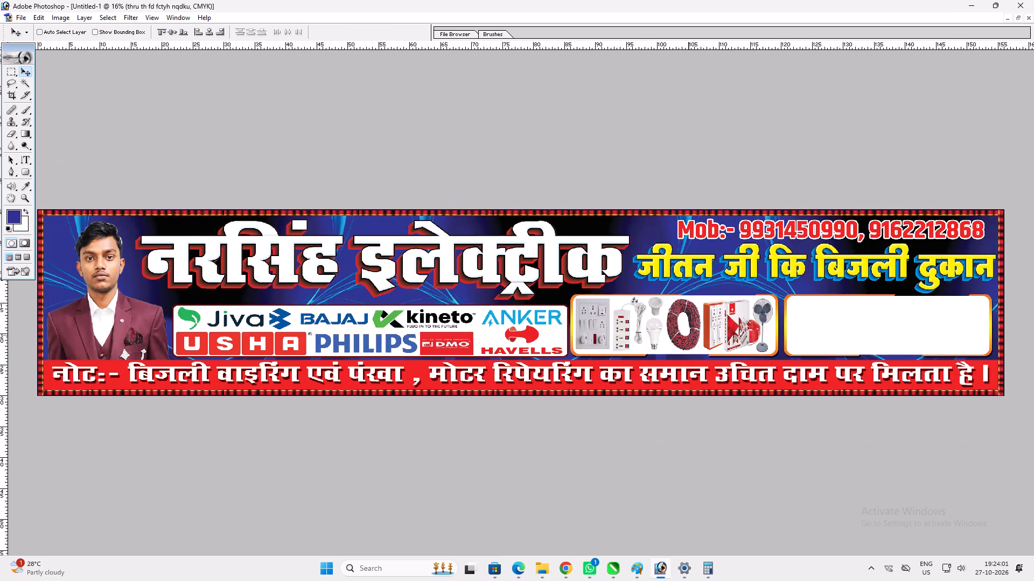
# Add an outer glow to the man's photo with 100% opacity, Normal blend mode and white colour.
pyautogui.keyDown('ctrl'); pyautogui.click(141, 335); pyautogui.keyUp('ctrl')
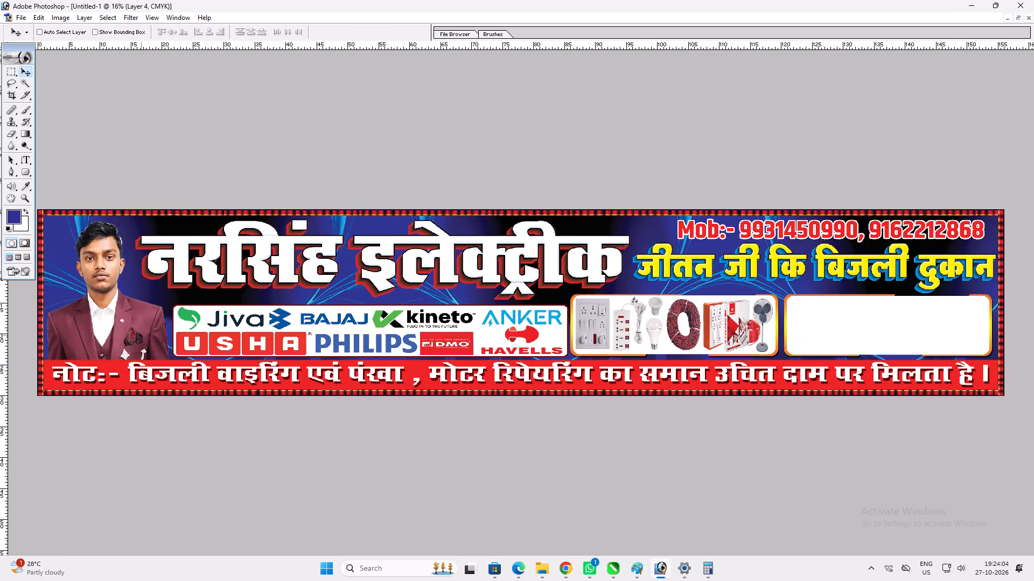
pyautogui.hotkey('alt', 'l')
pyautogui.hotkey('alt', 'y')
pyautogui.press('o')
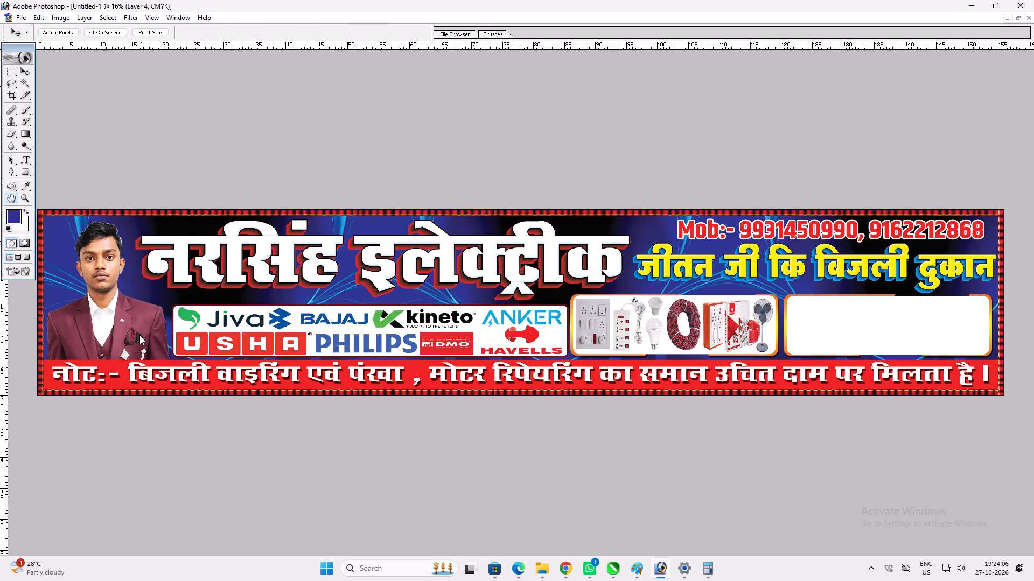
pyautogui.write('100')
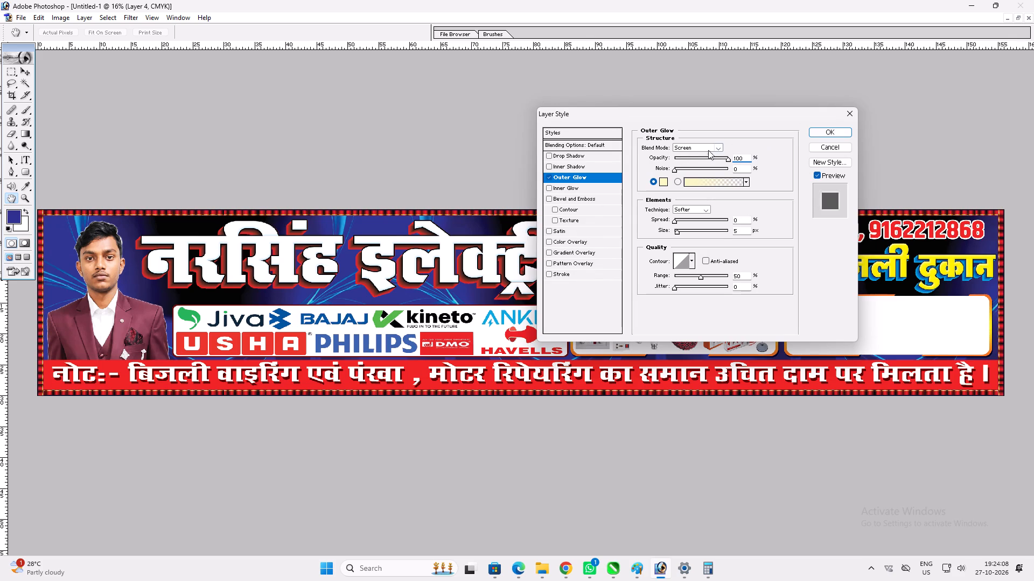
pyautogui.click(707, 151)
pyautogui.click(700, 156)
pyautogui.click(662, 183)
pyautogui.moveTo(457, 289); pyautogui.dragTo(287, 164)
pyautogui.press('Return')
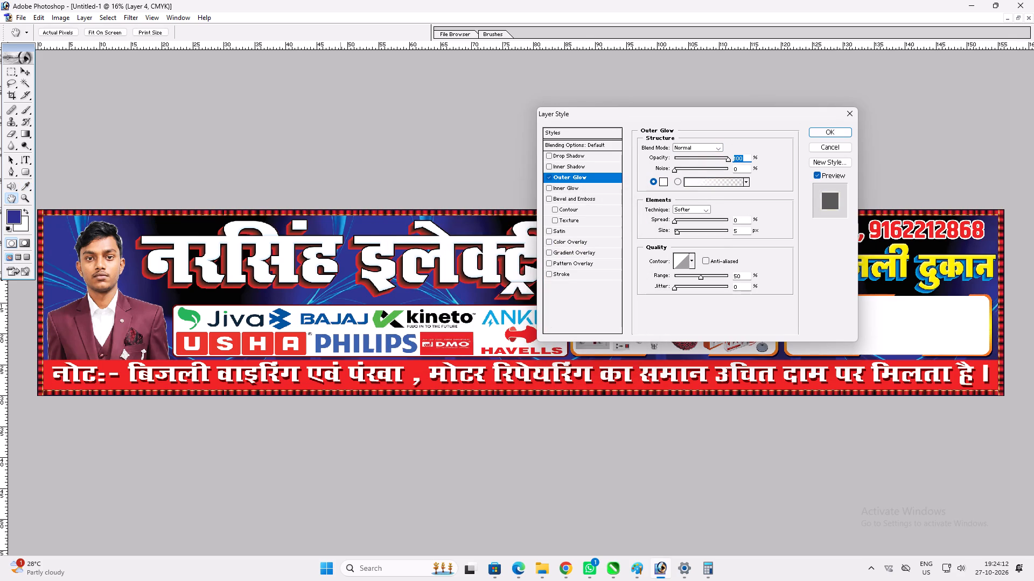
# Set the photo's outer glow to 0% spread and about 79 px size, and apply it.
pyautogui.click(682, 232)
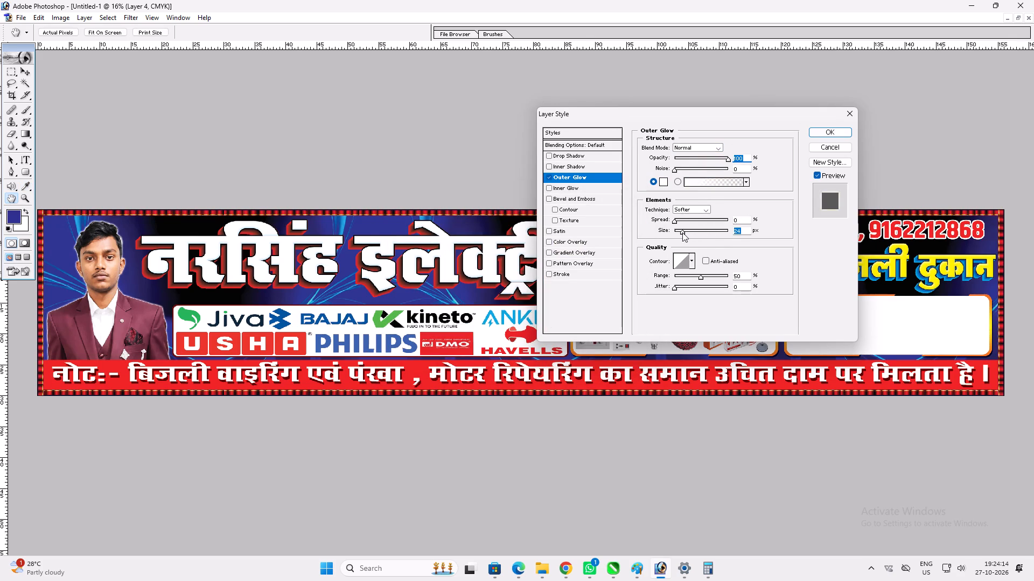
pyautogui.click(681, 224)
pyautogui.moveTo(678, 234); pyautogui.dragTo(688, 233)
pyautogui.moveTo(684, 221); pyautogui.dragTo(673, 223)
pyautogui.moveTo(686, 233); pyautogui.dragTo(693, 232)
pyautogui.press('Return')
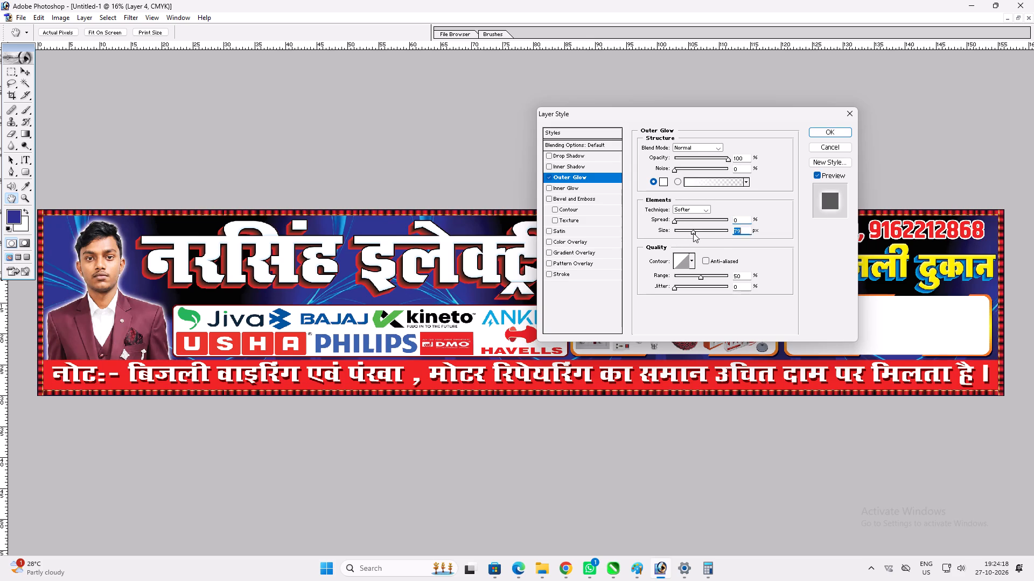
pyautogui.press('v')
pyautogui.press('v')
# Zoom in on the banner to examine the white glow around the man's photo.
pyautogui.hotkey('ctrl', '+')
pyautogui.press('space')
pyautogui.write('+')
pyautogui.press('space')
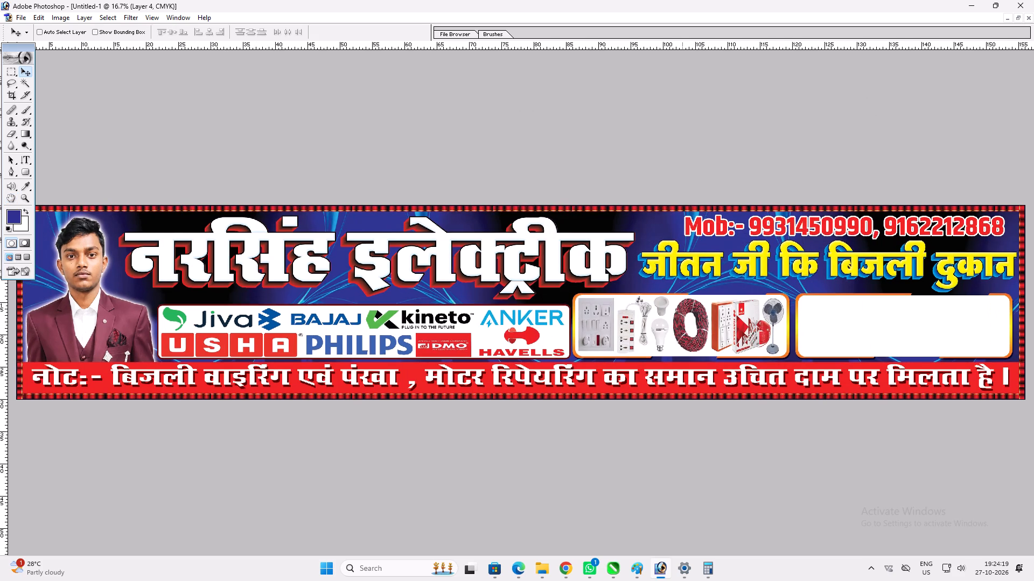
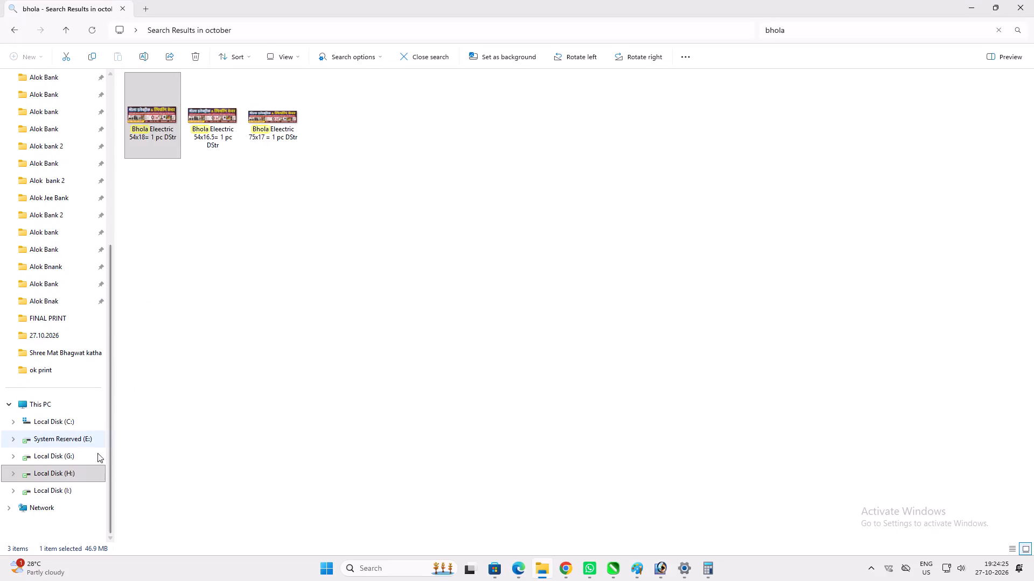
# Search the 2026 folder for elec and open the Maha Laxmi Electric 3x3=4 pc Dstr poster in Photoshop.
pyautogui.click(72, 467)
pyautogui.doubleClick(167, 117)
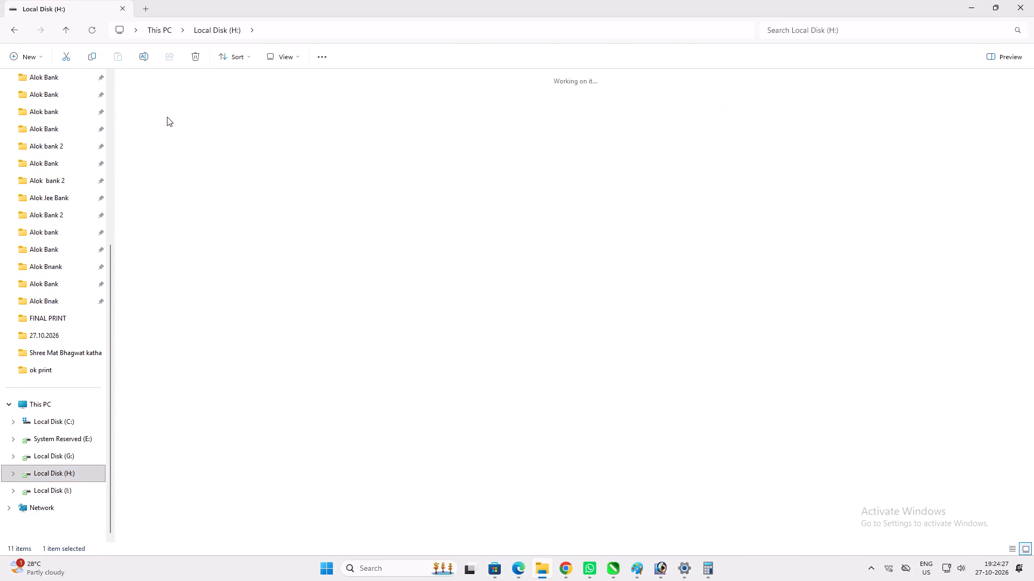
pyautogui.click(771, 24)
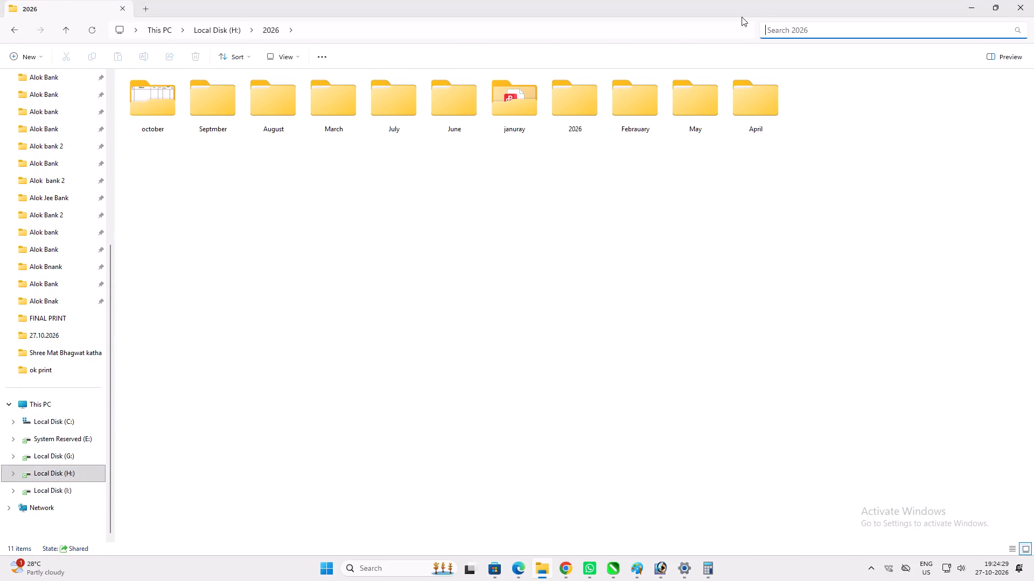
pyautogui.write('elec')
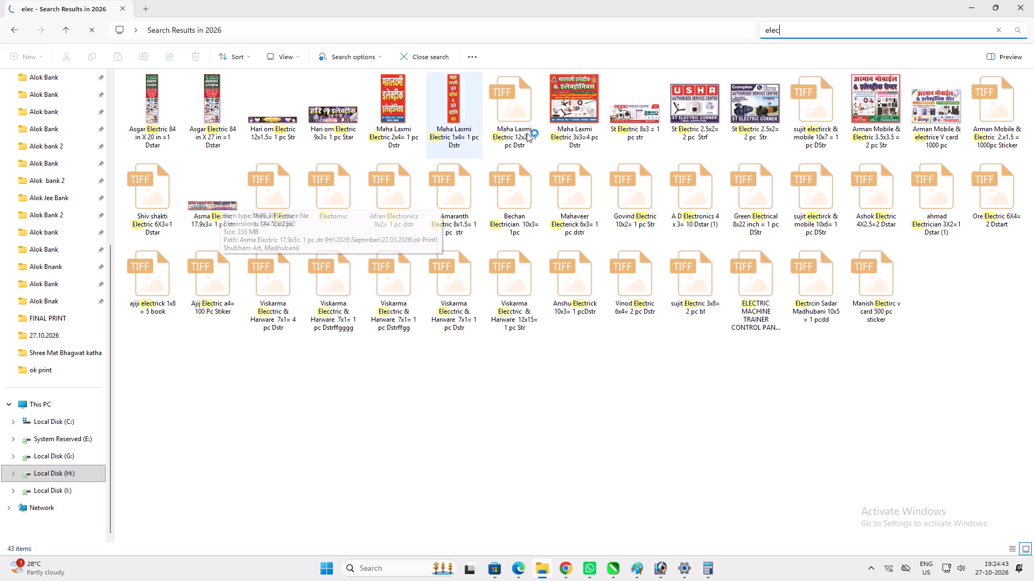
pyautogui.moveTo(577, 101); pyautogui.dragTo(708, 576)
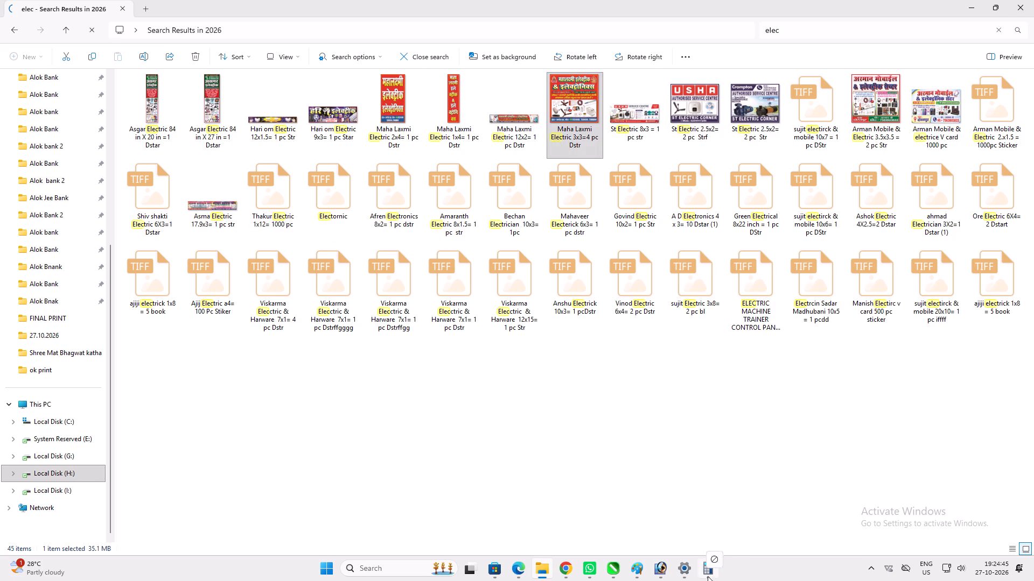
pyautogui.moveTo(708, 576); pyautogui.dragTo(652, 475)
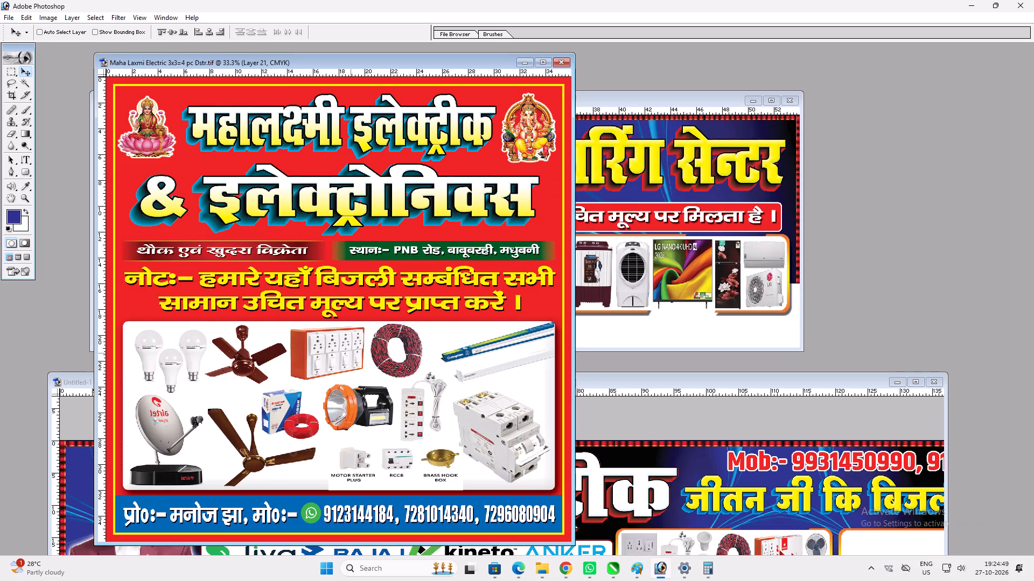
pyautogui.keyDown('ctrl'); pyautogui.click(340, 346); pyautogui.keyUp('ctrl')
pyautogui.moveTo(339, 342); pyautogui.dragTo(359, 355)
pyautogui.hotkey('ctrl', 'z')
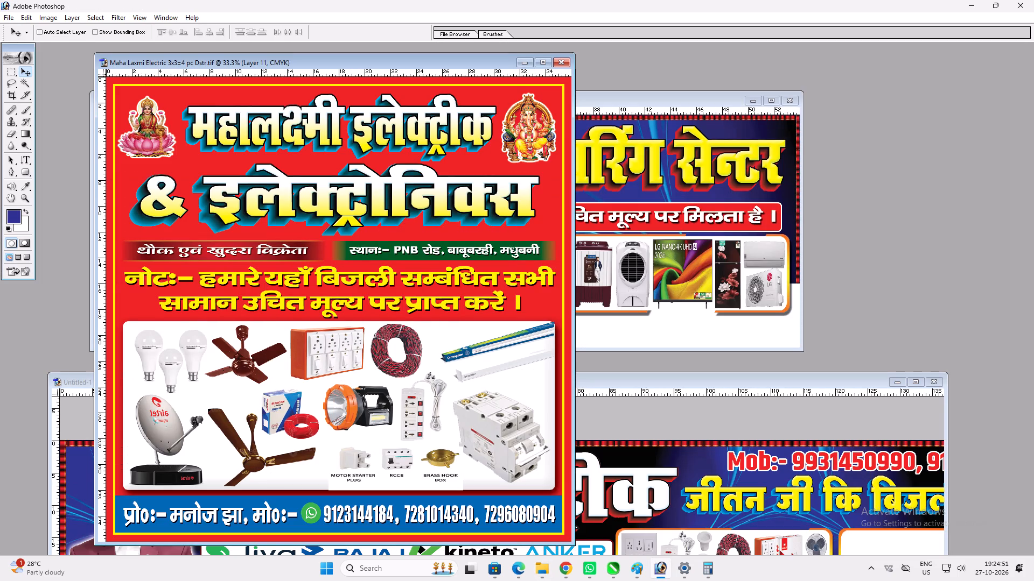
# Copy the circuit breaker and dish antenna pictures from the Maha Laxmi poster into the untitled banner.
pyautogui.keyDown('ctrl'); pyautogui.click(488, 430); pyautogui.keyUp('ctrl')
pyautogui.moveTo(484, 430); pyautogui.dragTo(731, 473)
pyautogui.click(433, 244)
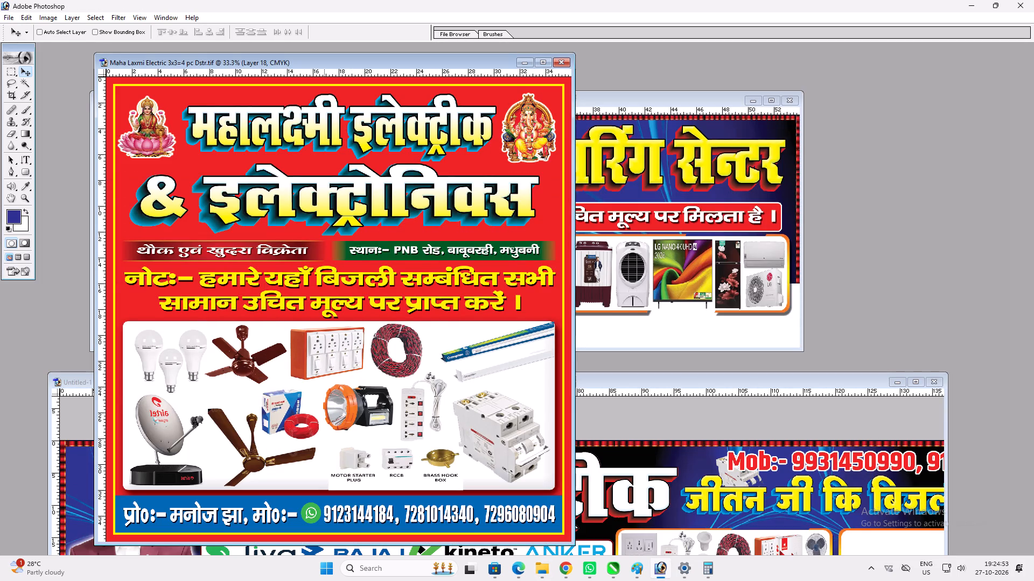
pyautogui.keyDown('ctrl'); pyautogui.click(172, 412); pyautogui.keyUp('ctrl')
pyautogui.moveTo(172, 412); pyautogui.dragTo(757, 511)
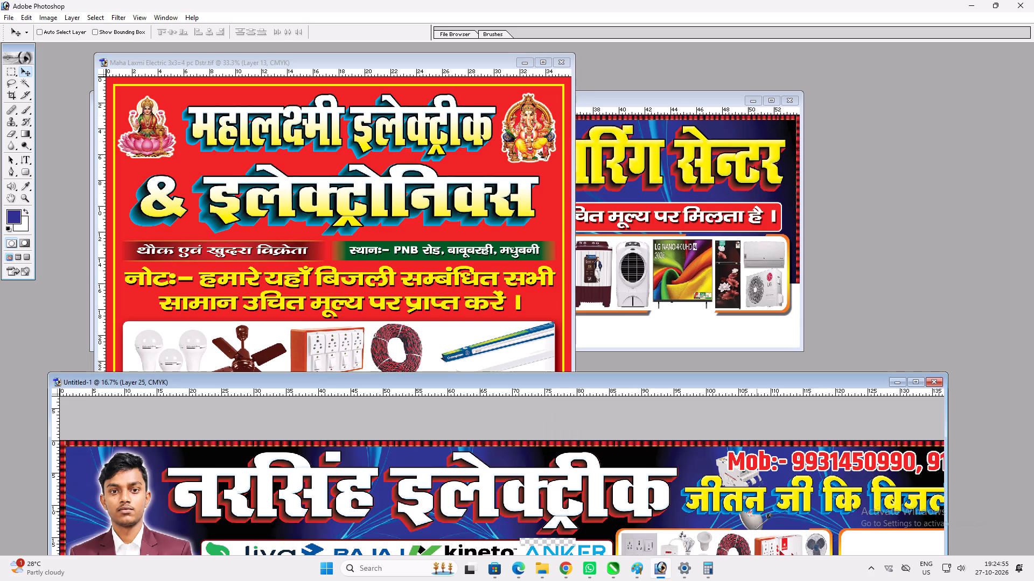
pyautogui.moveTo(745, 511); pyautogui.dragTo(756, 513)
pyautogui.click(428, 329)
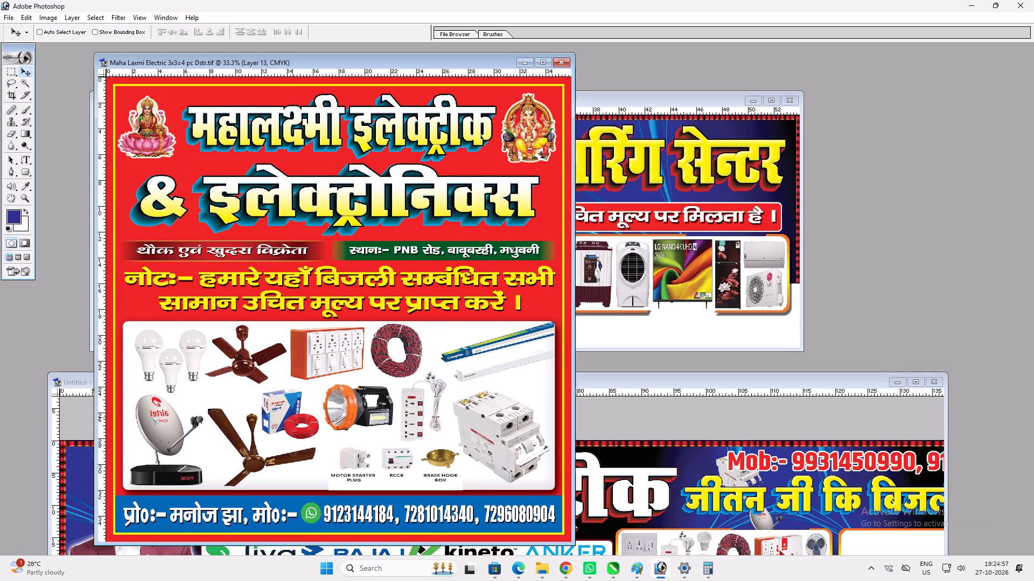
# Copy the poster's upper brown fan, small accessories row and tube lights into the banner, and maximize the banner window.
pyautogui.keyDown('ctrl'); pyautogui.click(246, 364); pyautogui.keyUp('ctrl')
pyautogui.moveTo(246, 364); pyautogui.dragTo(737, 492)
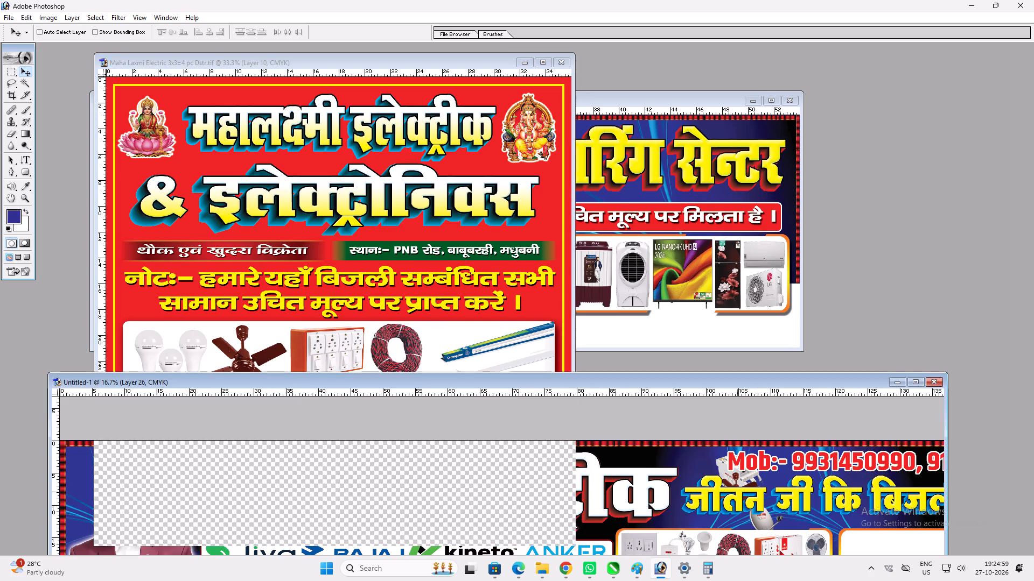
pyautogui.click(439, 327)
pyautogui.keyDown('ctrl'); pyautogui.click(393, 452); pyautogui.keyUp('ctrl')
pyautogui.moveTo(392, 453); pyautogui.dragTo(720, 473)
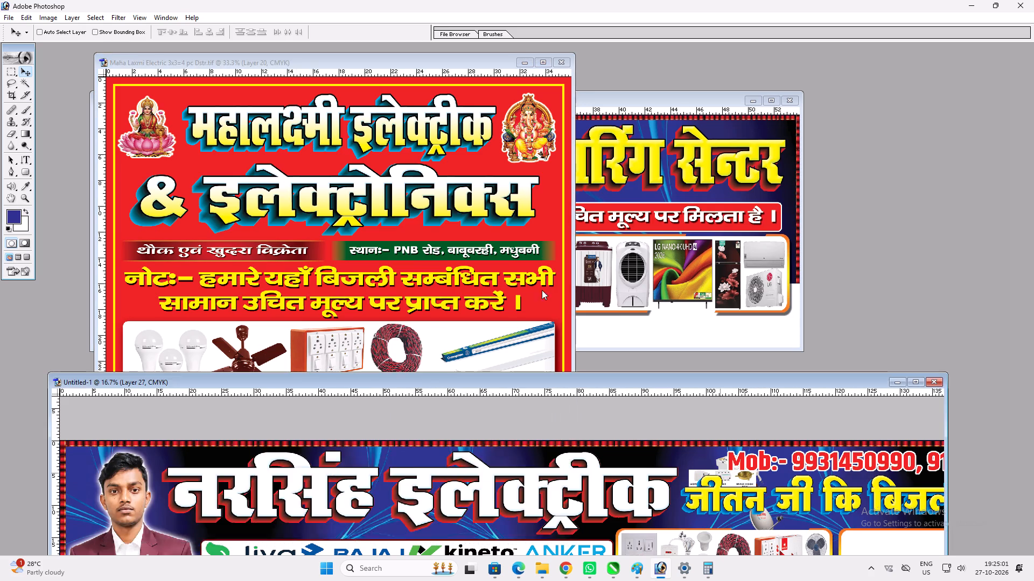
pyautogui.click(542, 290)
pyautogui.keyDown('ctrl'); pyautogui.click(516, 362); pyautogui.keyUp('ctrl')
pyautogui.moveTo(513, 363); pyautogui.dragTo(696, 459)
pyautogui.moveTo(511, 362); pyautogui.dragTo(686, 495)
pyautogui.tripleClick(649, 377)
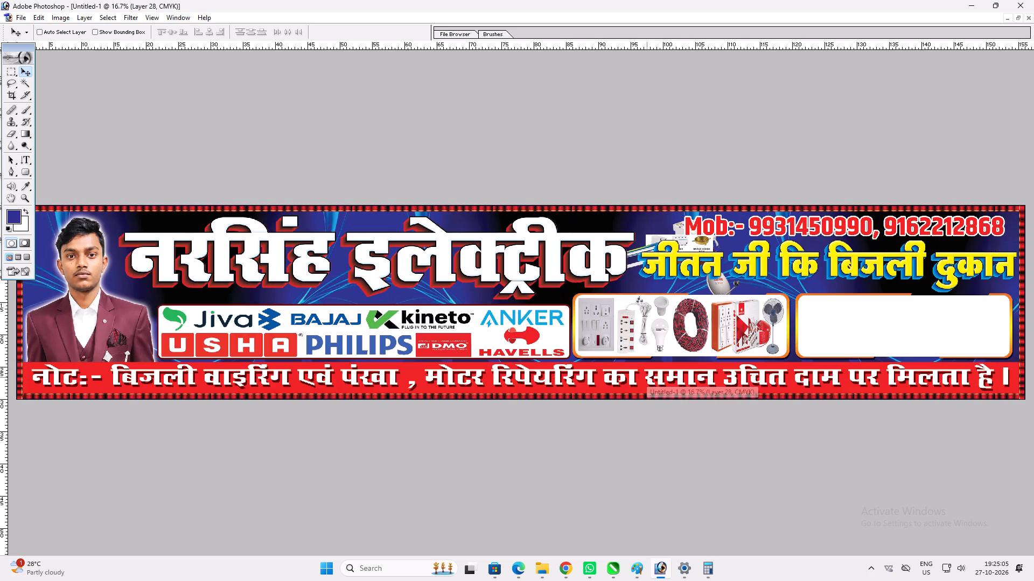
# Bring the tube lights to the front and place them in the upper right corner of the empty product frame.
pyautogui.moveTo(658, 246); pyautogui.dragTo(918, 320)
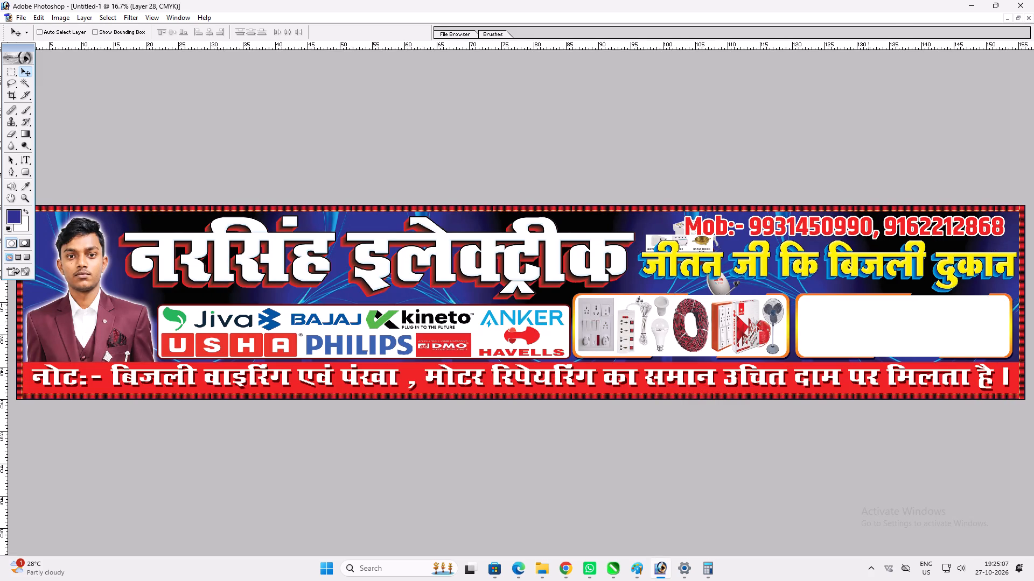
pyautogui.hotkey('ctrl', 'shift', ']')
pyautogui.press('v')
pyautogui.moveTo(970, 334); pyautogui.dragTo(1033, 317)
pyautogui.moveTo(982, 317); pyautogui.dragTo(1001, 313)
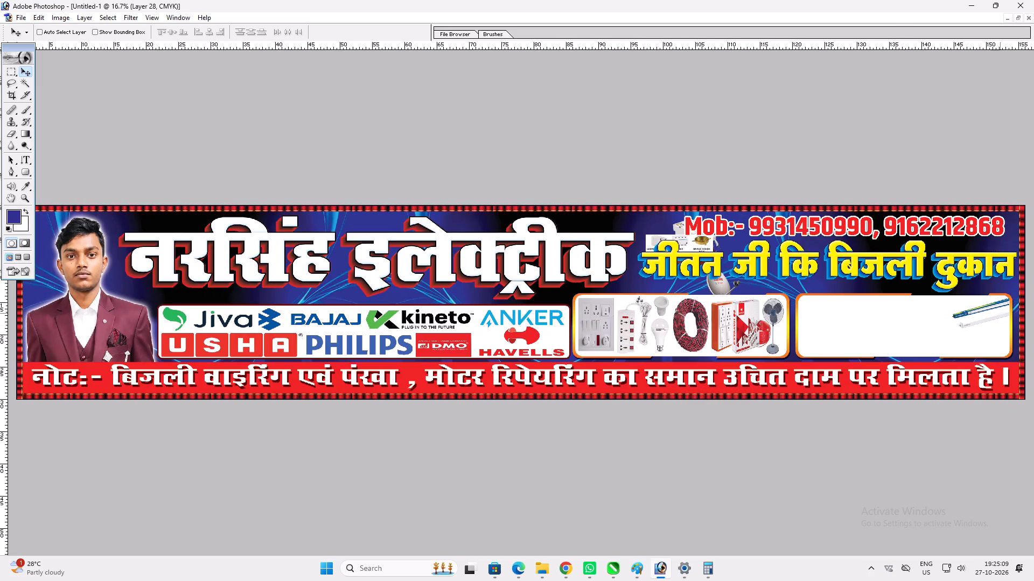
pyautogui.moveTo(1001, 313); pyautogui.dragTo(1000, 313)
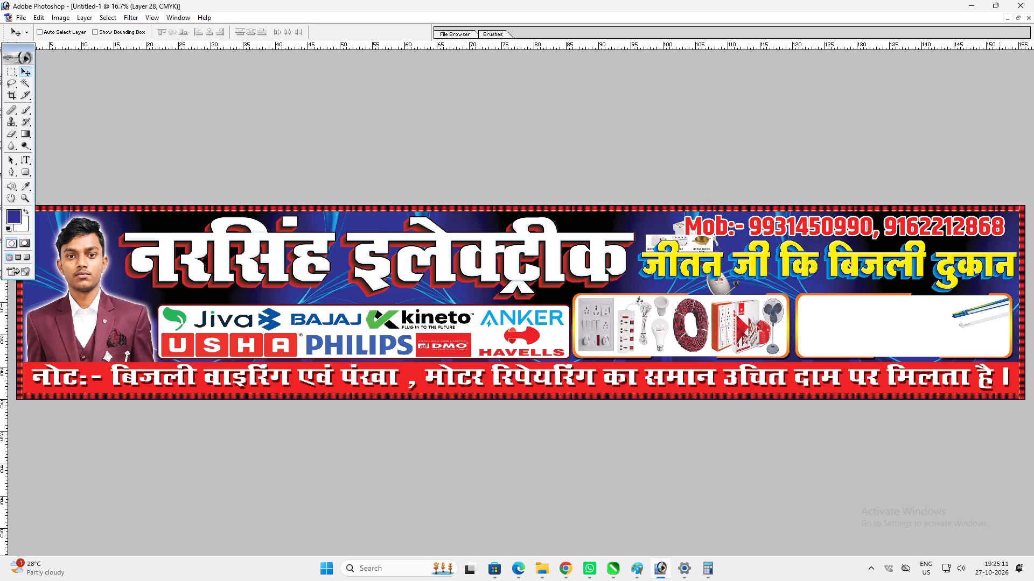
pyautogui.press('Up')
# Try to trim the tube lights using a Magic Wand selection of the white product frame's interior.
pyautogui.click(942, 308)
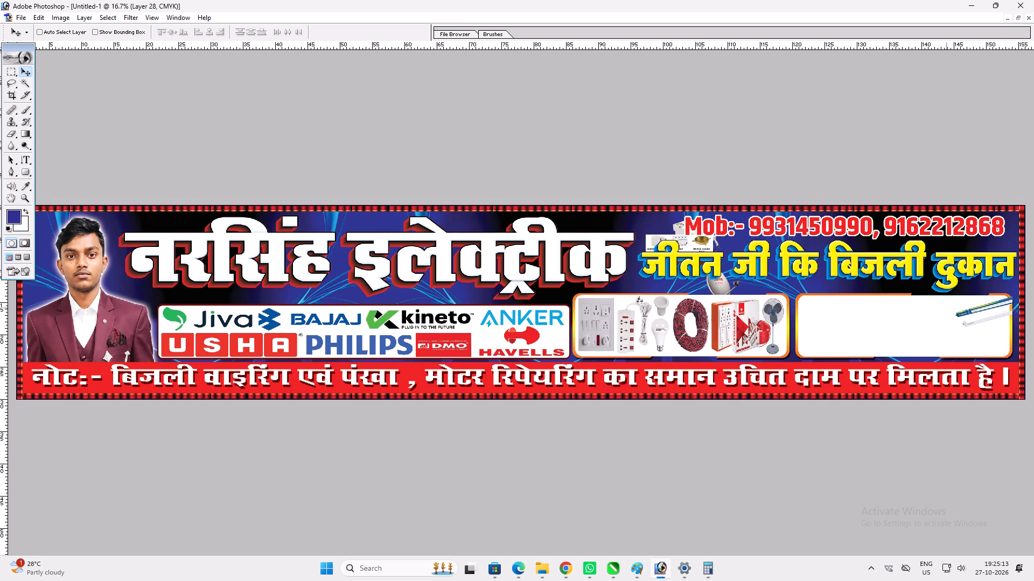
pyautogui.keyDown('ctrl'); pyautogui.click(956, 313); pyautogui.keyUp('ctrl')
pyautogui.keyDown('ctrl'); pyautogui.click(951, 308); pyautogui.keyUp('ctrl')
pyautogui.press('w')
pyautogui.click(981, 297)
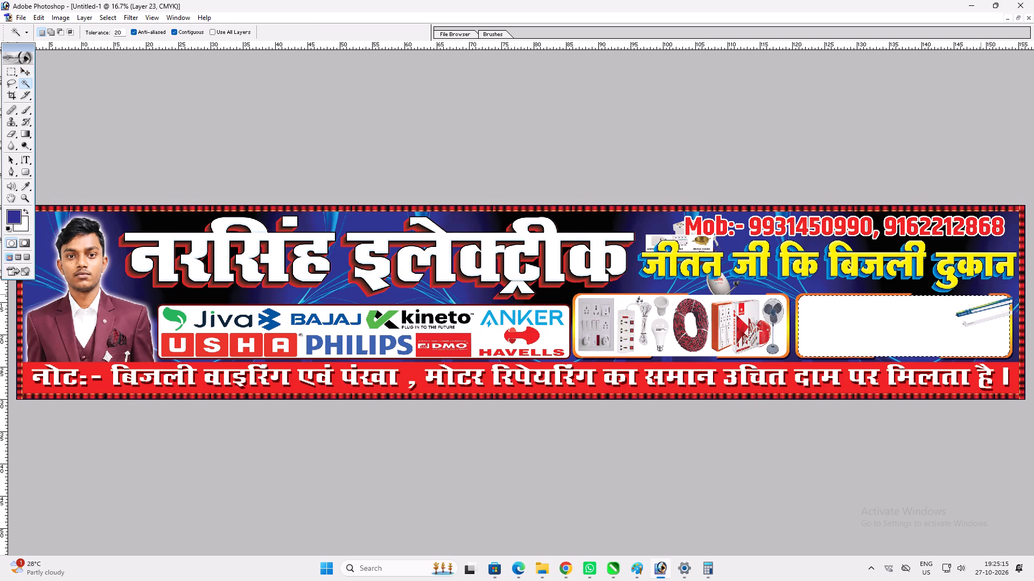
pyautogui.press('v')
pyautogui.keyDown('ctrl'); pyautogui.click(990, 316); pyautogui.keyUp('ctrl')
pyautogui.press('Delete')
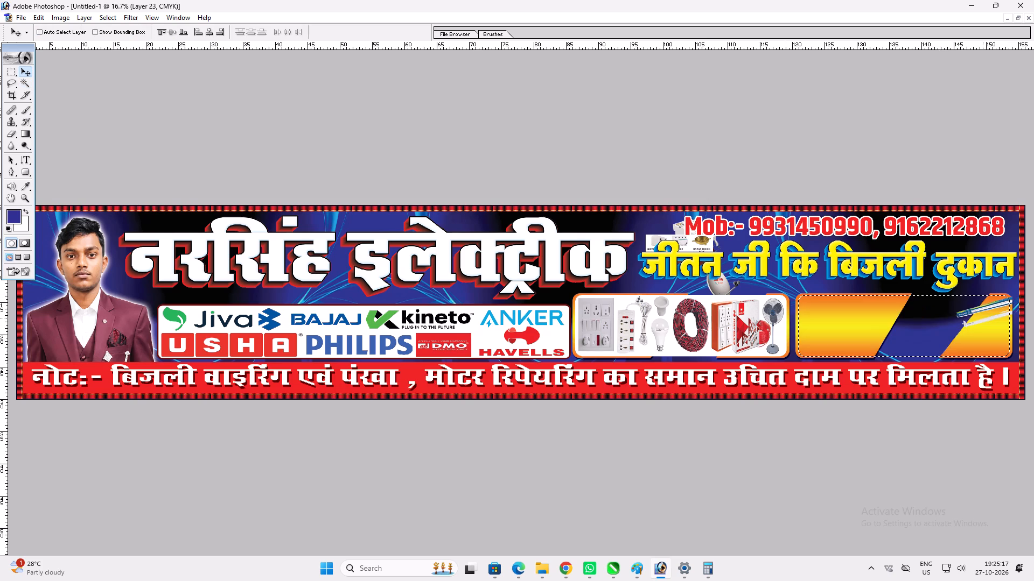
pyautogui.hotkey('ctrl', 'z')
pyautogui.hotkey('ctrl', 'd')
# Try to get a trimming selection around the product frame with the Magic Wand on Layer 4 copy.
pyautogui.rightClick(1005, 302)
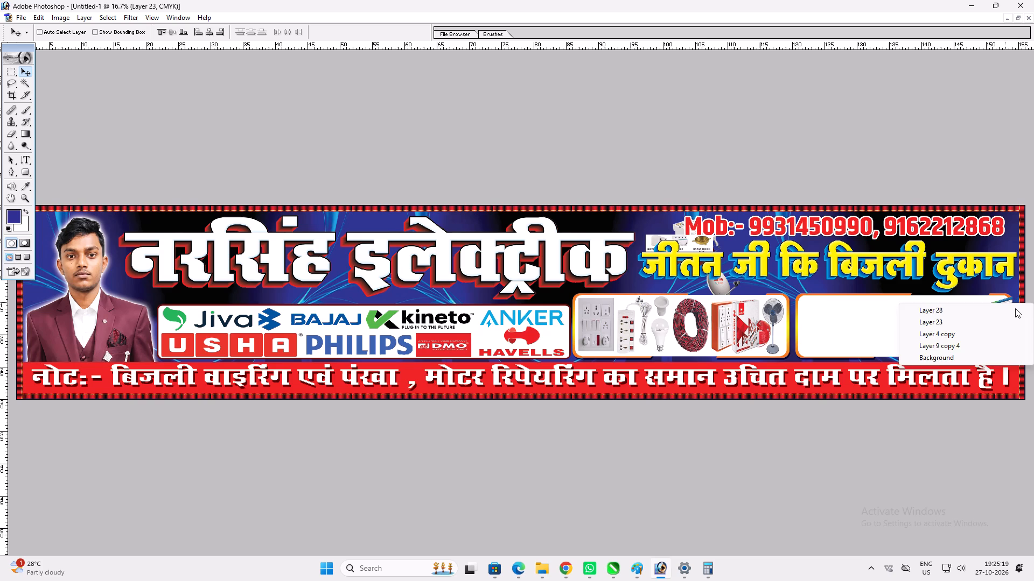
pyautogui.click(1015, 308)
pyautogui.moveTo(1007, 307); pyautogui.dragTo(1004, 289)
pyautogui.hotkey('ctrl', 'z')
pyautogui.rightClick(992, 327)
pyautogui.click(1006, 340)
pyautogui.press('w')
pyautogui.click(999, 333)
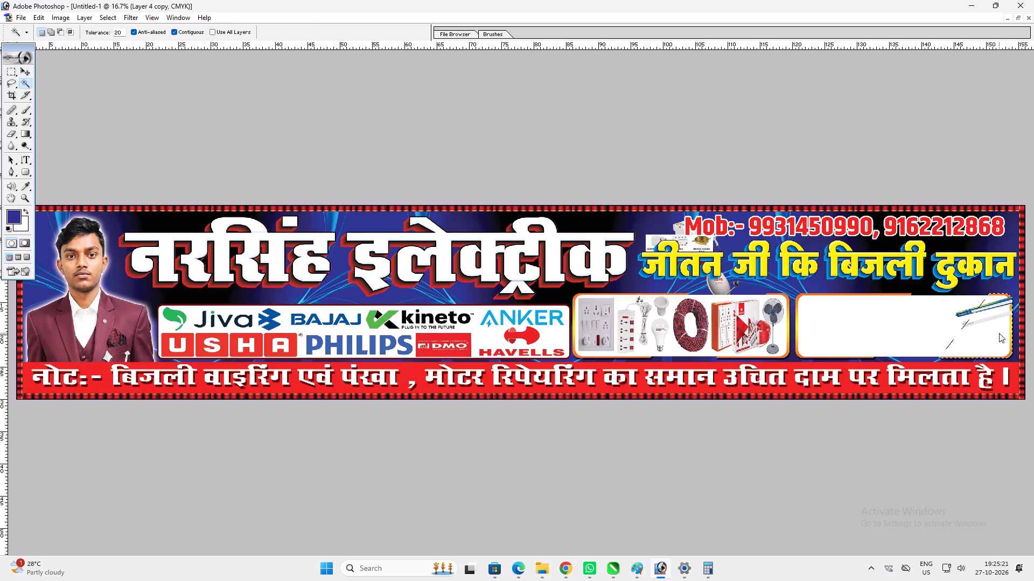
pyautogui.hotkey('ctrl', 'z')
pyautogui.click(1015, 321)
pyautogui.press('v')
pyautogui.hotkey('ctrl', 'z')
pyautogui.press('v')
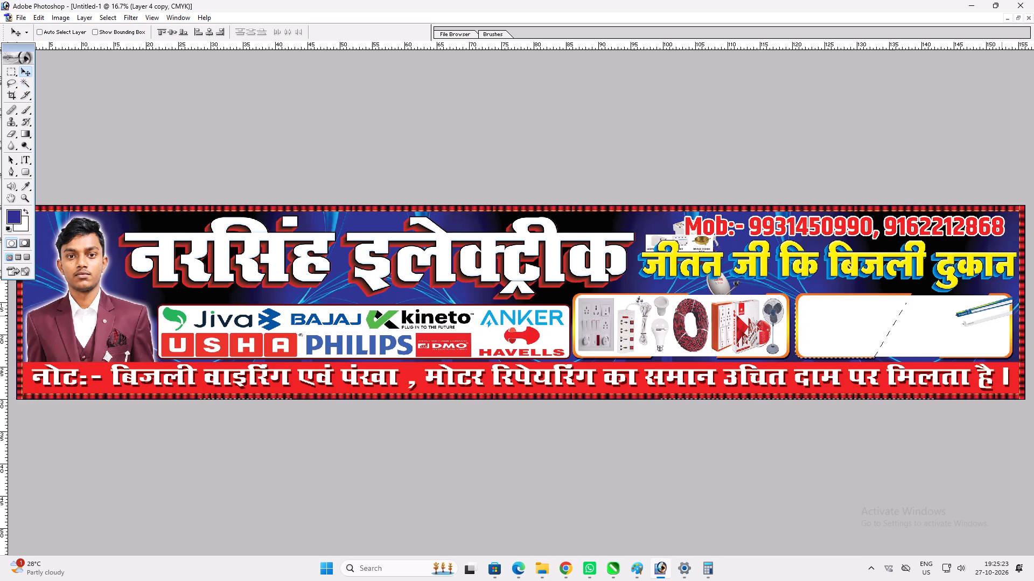
# Select the area outside the white frame on Layer 23 and delete the tube lights' overhang there, then deselect.
pyautogui.rightClick(935, 324)
pyautogui.click(951, 329)
pyautogui.press('w')
pyautogui.click(967, 294)
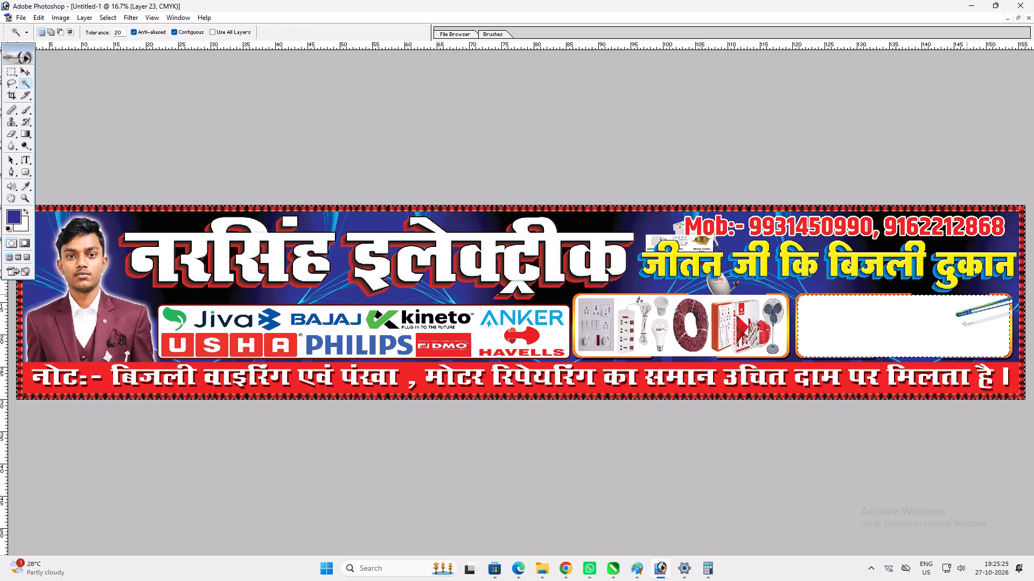
pyautogui.press('v')
pyautogui.keyDown('ctrl'); pyautogui.click(973, 310); pyautogui.keyUp('ctrl')
pyautogui.press('Delete')
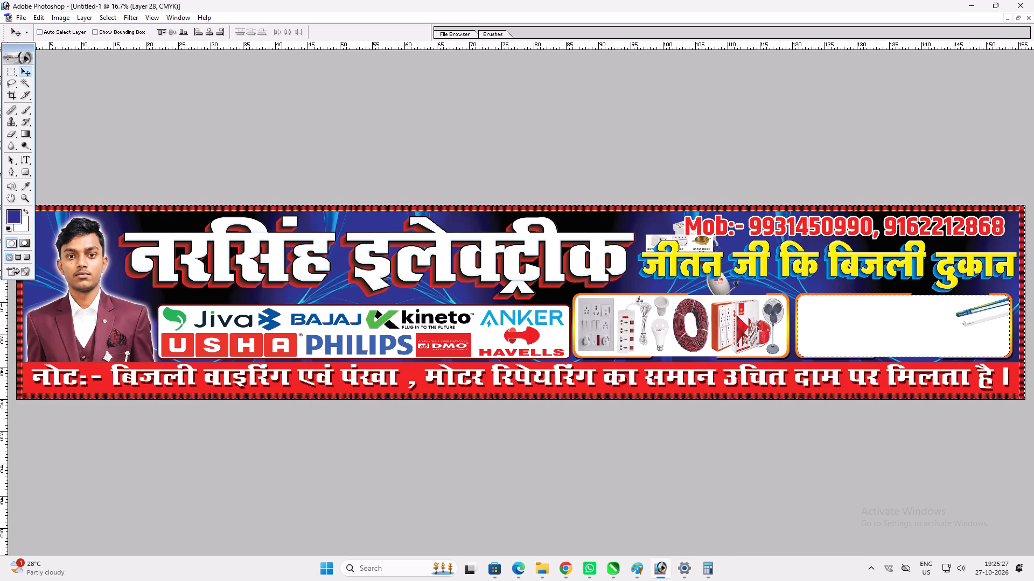
pyautogui.hotkey('ctrl', 'd')
# Bring the dish antenna to the front, place it at the left end of the second product frame and enlarge it.
pyautogui.press('v')
pyautogui.keyDown('ctrl'); pyautogui.click(727, 281); pyautogui.keyUp('ctrl')
pyautogui.moveTo(723, 281); pyautogui.dragTo(837, 299)
pyautogui.hotkey('ctrl', 'shift', ']')
pyautogui.press('v')
pyautogui.moveTo(837, 307); pyautogui.dragTo(817, 331)
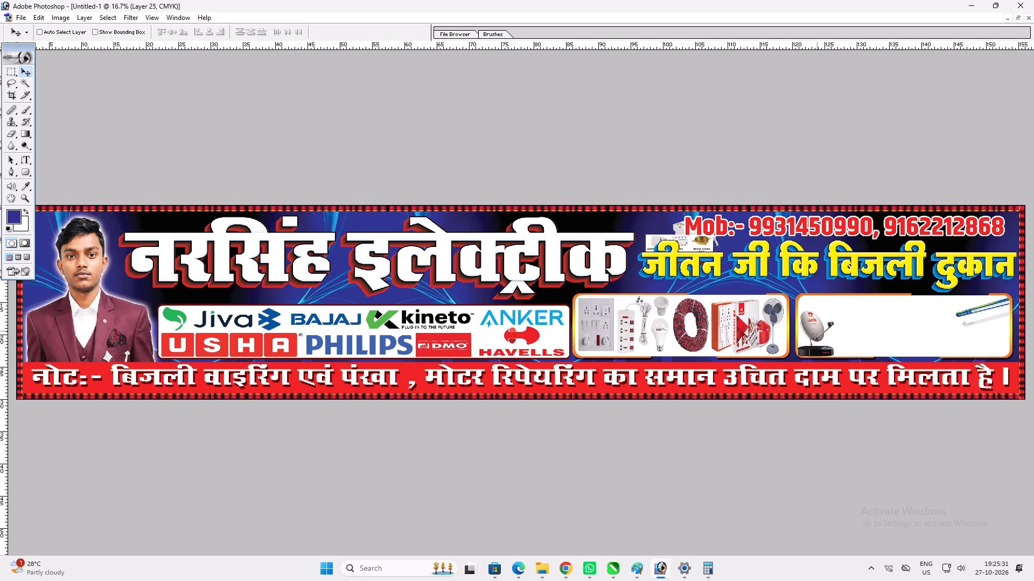
pyautogui.moveTo(817, 331); pyautogui.dragTo(824, 329)
pyautogui.hotkey('ctrl', 't')
pyautogui.keyDown('ctrl'); pyautogui.moveTo(822, 309); pyautogui.dragTo(841, 306); pyautogui.keyUp('ctrl')
pyautogui.keyDown('shift'); pyautogui.moveTo(842, 306); pyautogui.dragTo(854, 302); pyautogui.keyUp('shift')
pyautogui.hotkey('shift', 'Return')
pyautogui.press('Up')
pyautogui.press('v')
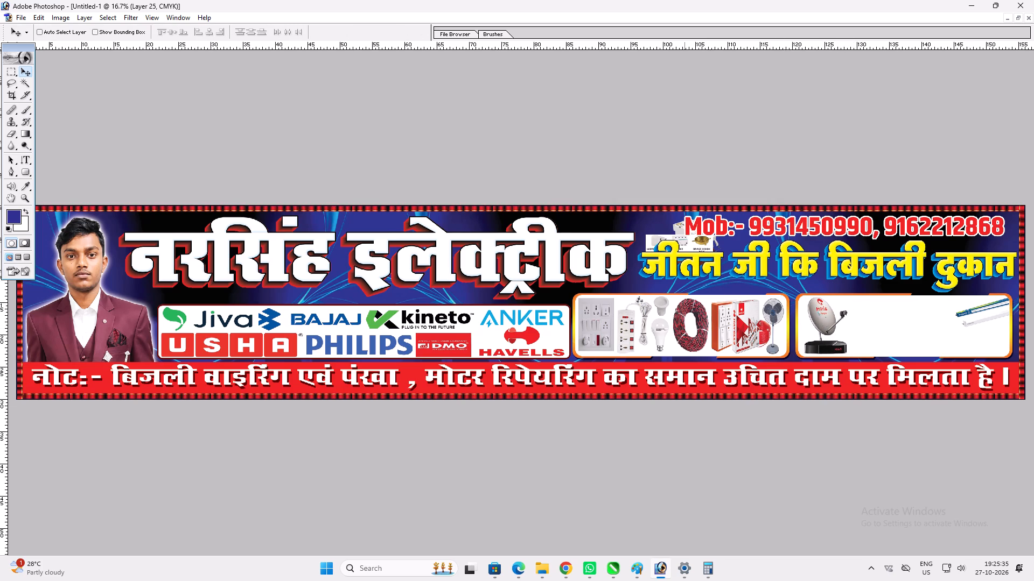
# Bring the small accessories row to the front, place it low beside the dish antenna and transform it to fit.
pyautogui.keyDown('ctrl'); pyautogui.click(684, 247); pyautogui.keyUp('ctrl')
pyautogui.moveTo(680, 241); pyautogui.dragTo(870, 332)
pyautogui.hotkey('ctrl', 'shift', ']')
pyautogui.press('v')
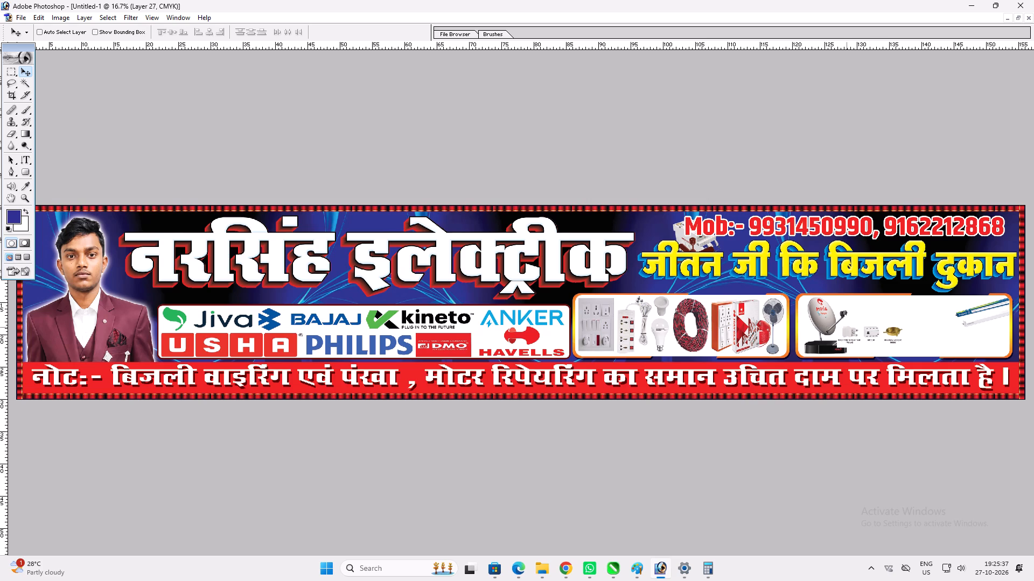
pyautogui.moveTo(864, 329); pyautogui.dragTo(878, 332)
pyautogui.hotkey('ctrl', 't')
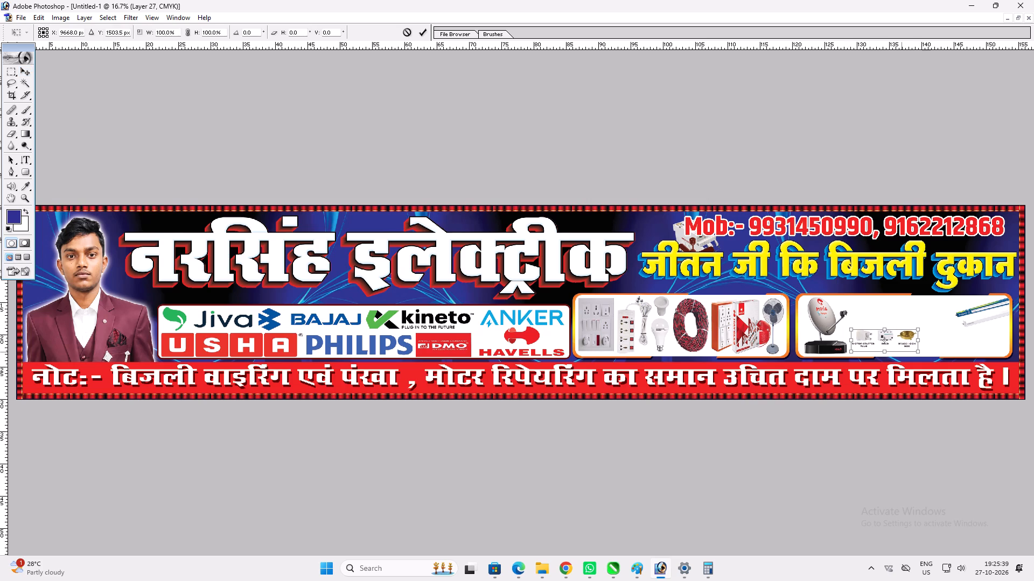
pyautogui.moveTo(900, 352); pyautogui.dragTo(886, 353)
pyautogui.moveTo(886, 353); pyautogui.dragTo(885, 355)
pyautogui.press('Return')
pyautogui.press('v')
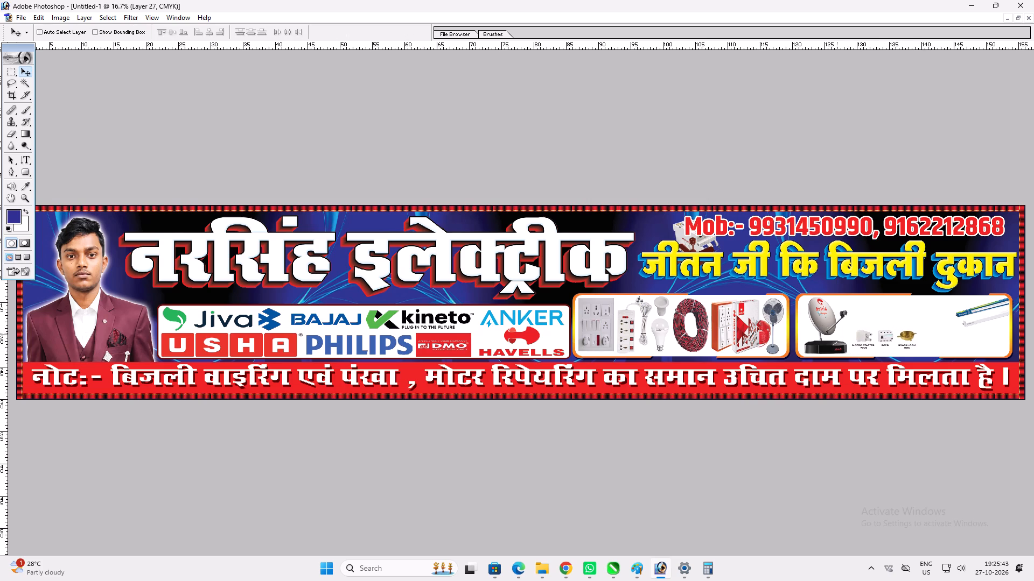
pyautogui.press('v')
# Bring the circuit breaker picture to the front, shrink it and place it above the accessories row beside the dish.
pyautogui.keyDown('ctrl'); pyautogui.click(702, 245); pyautogui.keyUp('ctrl')
pyautogui.keyDown('ctrl'); pyautogui.click(701, 241); pyautogui.keyUp('ctrl')
pyautogui.hotkey('ctrl', 'shift', ']')
pyautogui.press('v')
pyautogui.moveTo(695, 241); pyautogui.dragTo(876, 315)
pyautogui.hotkey('ctrl', 't')
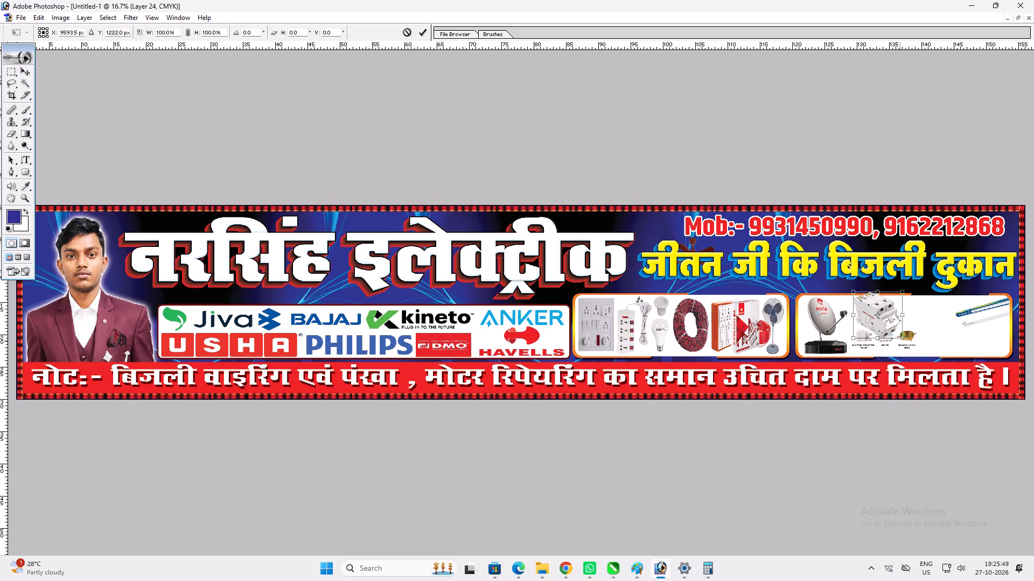
pyautogui.keyDown('shift'); pyautogui.moveTo(903, 339); pyautogui.dragTo(883, 327); pyautogui.keyUp('shift')
pyautogui.hotkey('shift', 'Return')
pyautogui.press('v')
pyautogui.moveTo(859, 321); pyautogui.dragTo(852, 324)
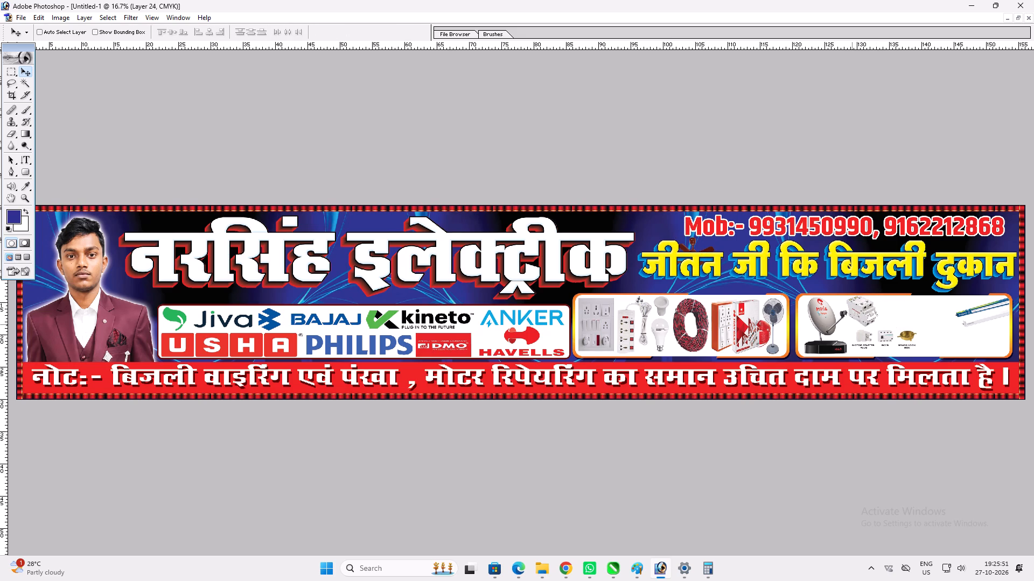
pyautogui.moveTo(852, 324); pyautogui.dragTo(836, 323)
pyautogui.press('v')
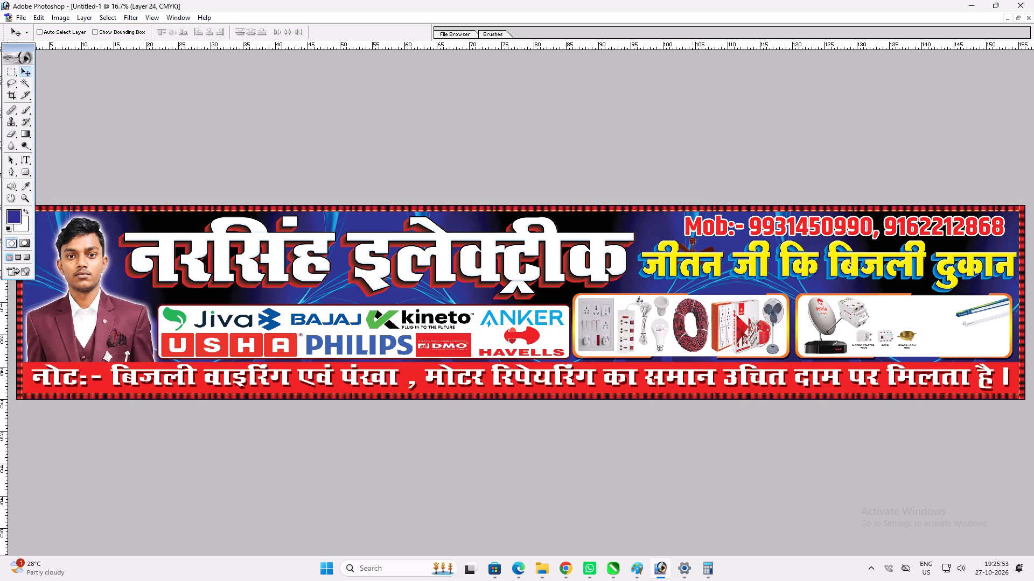
# Bring the maroon ceiling fan to the front and place it above the accessories row in the second product frame.
pyautogui.keyDown('ctrl'); pyautogui.click(693, 243); pyautogui.keyUp('ctrl')
pyautogui.moveTo(694, 241); pyautogui.dragTo(893, 314)
pyautogui.hotkey('ctrl', 'shift', ']')
pyautogui.press('v')
pyautogui.moveTo(916, 329); pyautogui.dragTo(914, 316)
pyautogui.press('v')
pyautogui.click(914, 315)
# Transform the small accessories row beneath the ceiling fan to adjust its size slightly.
pyautogui.keyDown('ctrl'); pyautogui.doubleClick(888, 332); pyautogui.keyUp('ctrl')
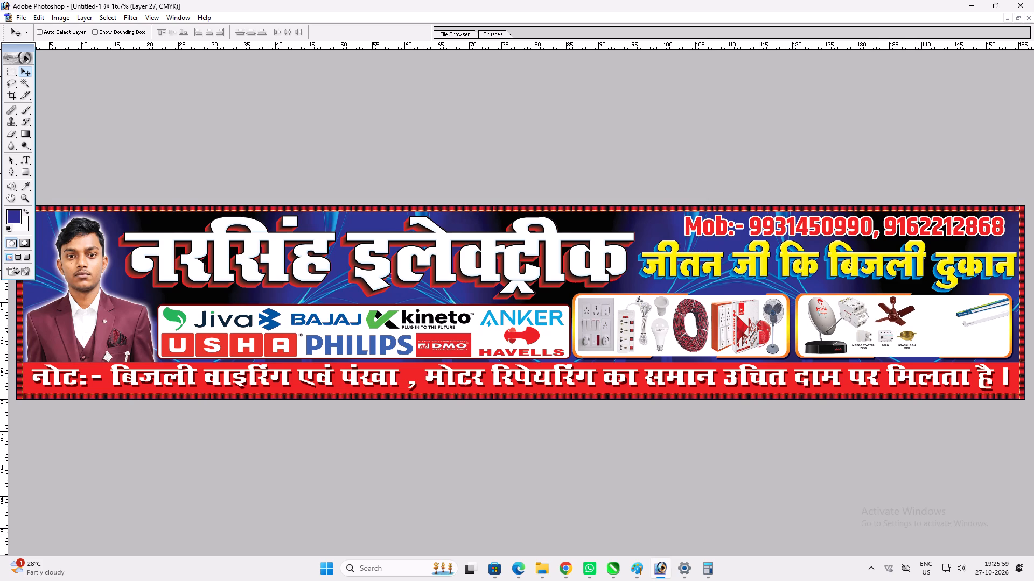
pyautogui.hotkey('ctrl', 't')
pyautogui.keyDown('shift'); pyautogui.moveTo(883, 329); pyautogui.dragTo(888, 327); pyautogui.keyUp('shift')
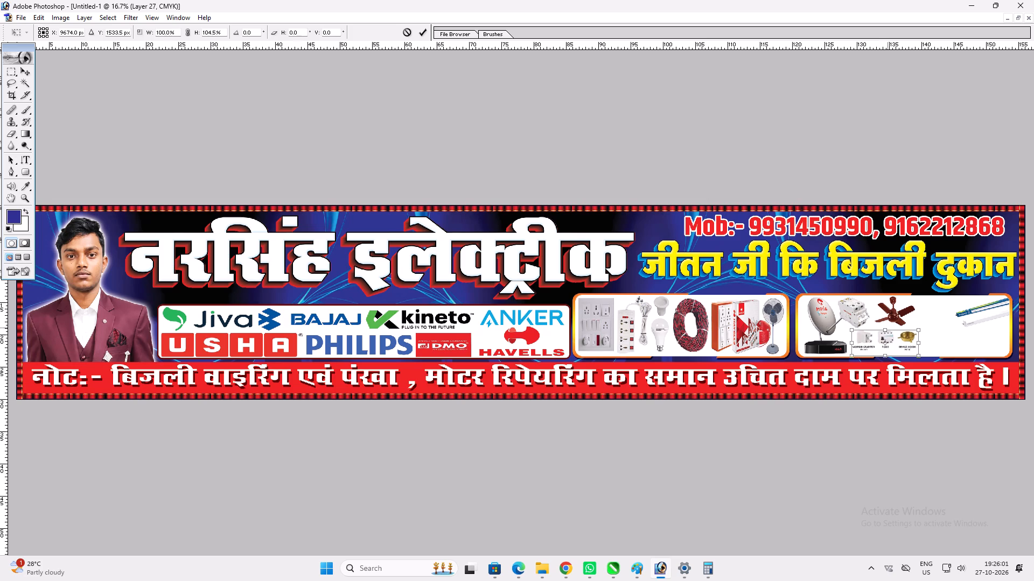
pyautogui.keyDown('shift'); pyautogui.moveTo(888, 327); pyautogui.dragTo(890, 327); pyautogui.keyUp('shift')
pyautogui.press('Return')
pyautogui.press('v')
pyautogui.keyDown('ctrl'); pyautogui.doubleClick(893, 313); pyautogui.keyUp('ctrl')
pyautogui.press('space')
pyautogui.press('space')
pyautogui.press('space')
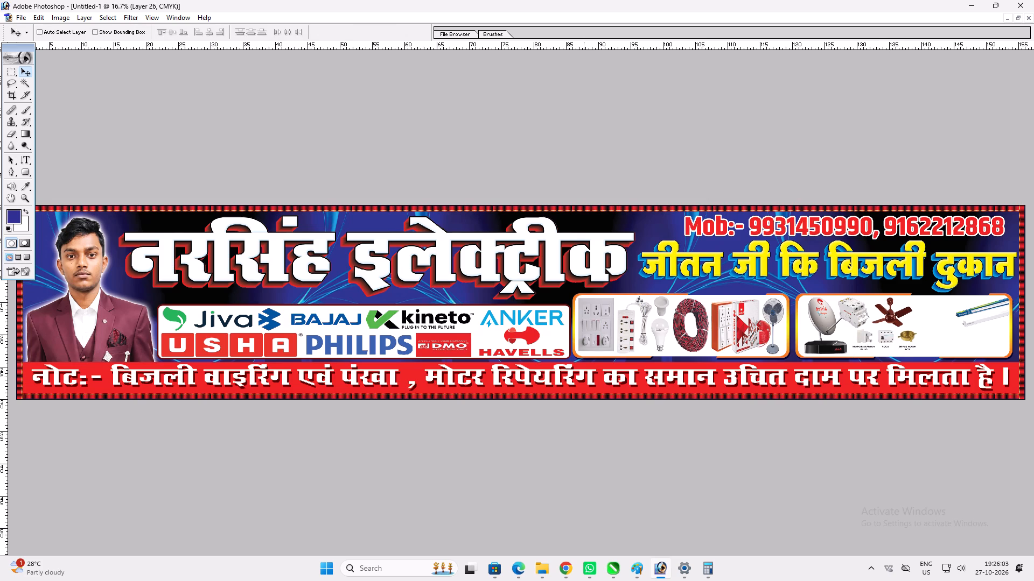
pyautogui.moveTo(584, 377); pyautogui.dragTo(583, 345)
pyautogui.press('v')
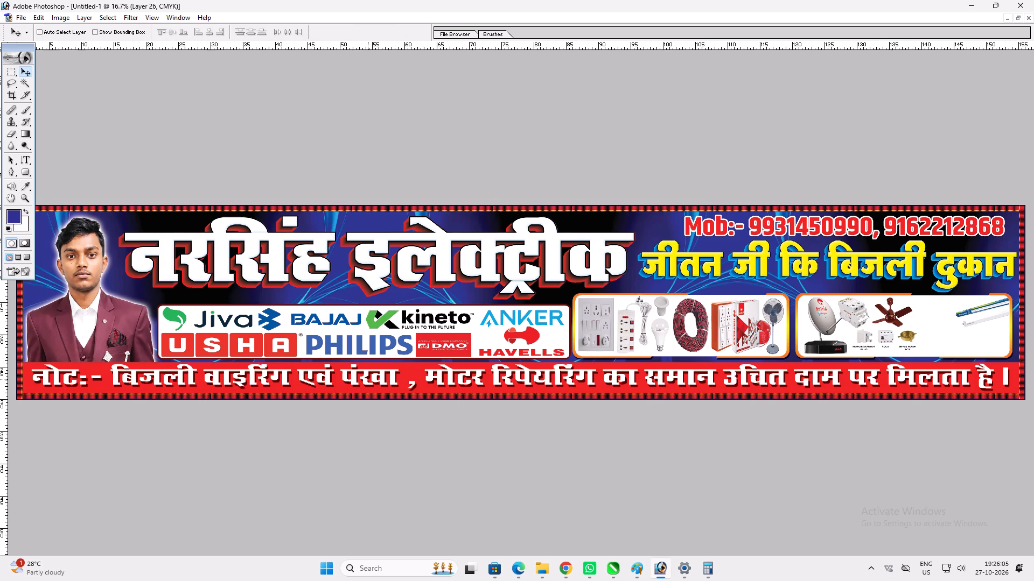
# Set the drop shadow distance of the Hindi note text in the red strip to 30 px.
pyautogui.keyDown('ctrl'); pyautogui.click(366, 381); pyautogui.keyUp('ctrl')
pyautogui.hotkey('alt', 'l')
pyautogui.write('yd')
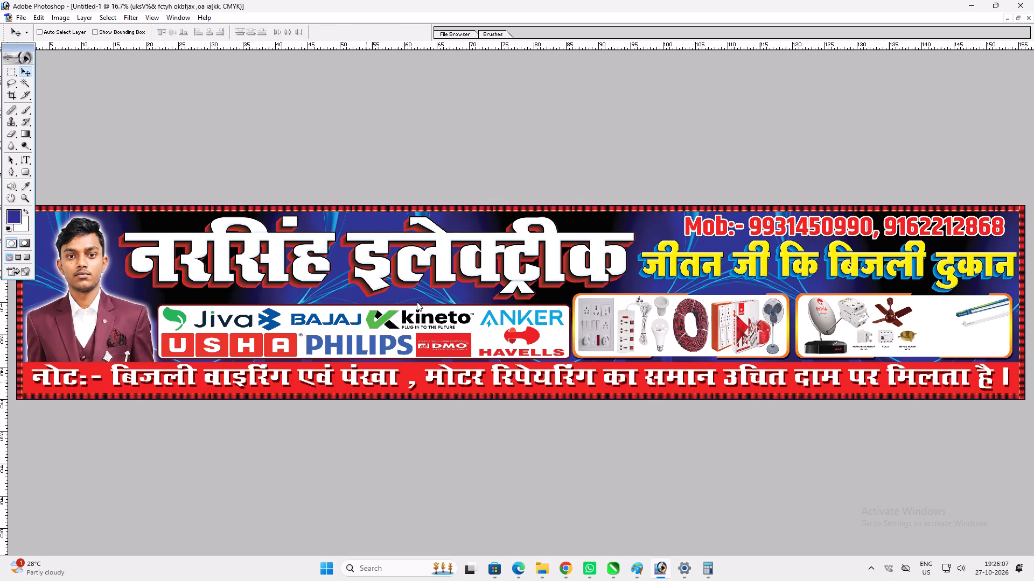
pyautogui.click(688, 192)
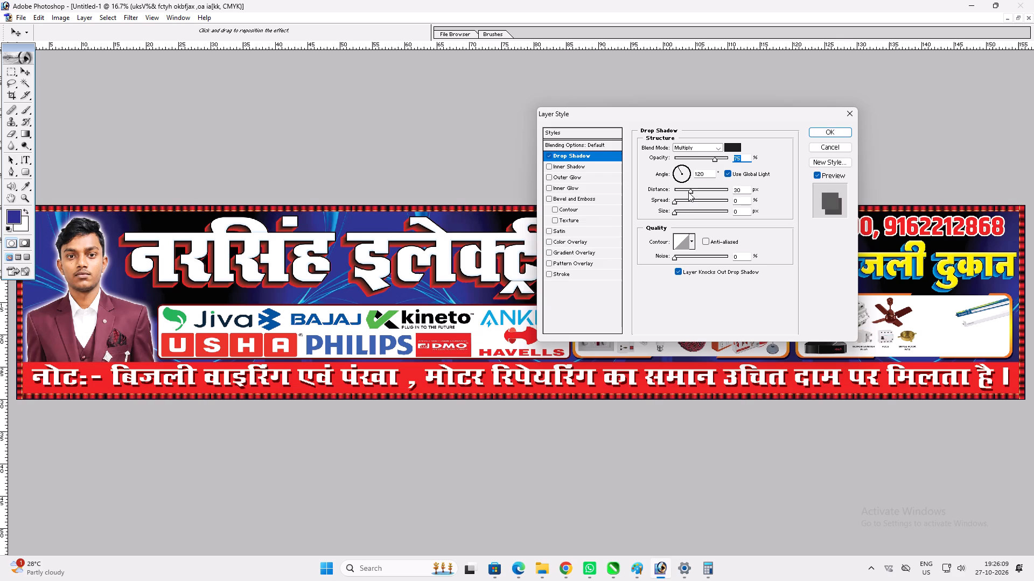
pyautogui.press('Return')
pyautogui.press('v')
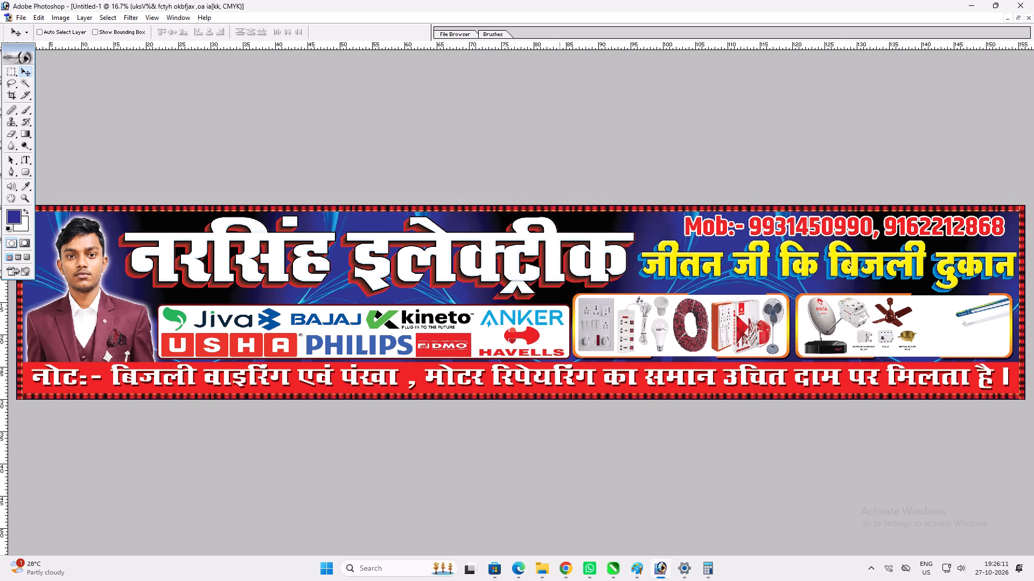
# Switch to Chrome, search Google Images for "motar Image", accept the corrected spelling and copy the blue Pngtree motor picture.
pyautogui.click(564, 560)
pyautogui.click(299, 104)
pyautogui.hotkey('ctrl', 'a')
pyautogui.write('motar Image')
pyautogui.press('Return')
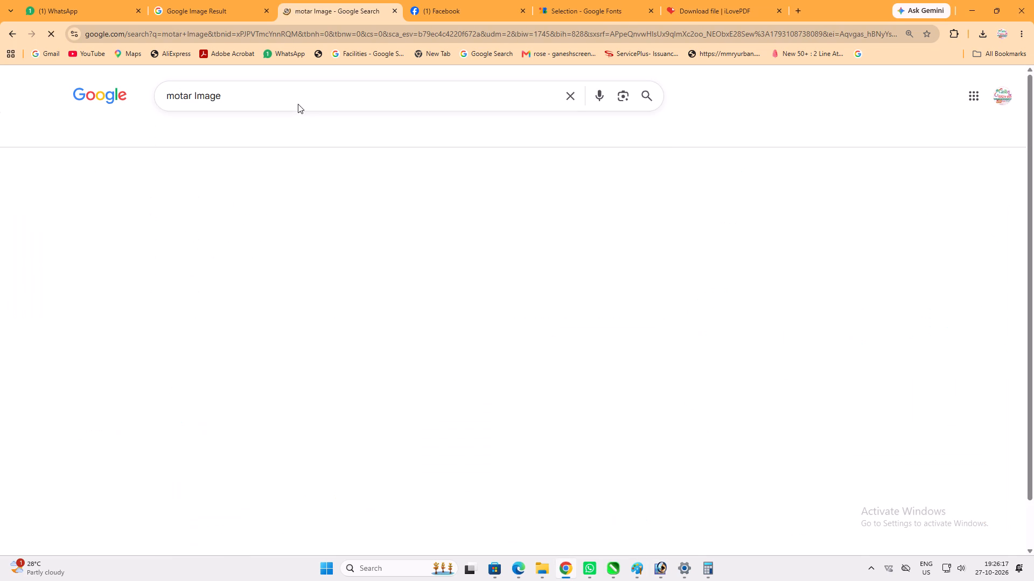
pyautogui.click(139, 208)
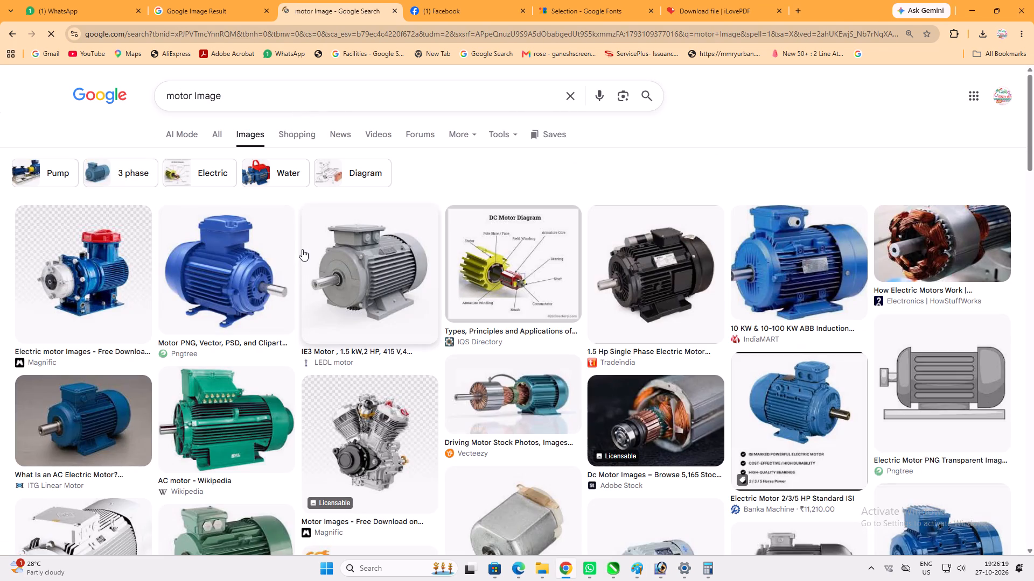
pyautogui.click(220, 243)
pyautogui.rightClick(752, 270)
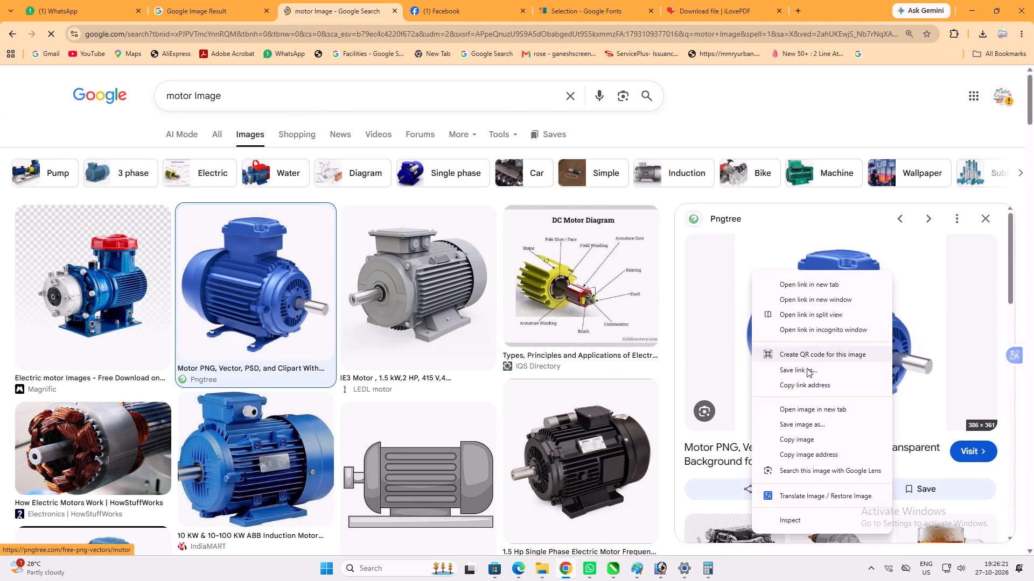
pyautogui.click(806, 436)
# Switch back to Photoshop, paste the motor picture into the banner and bring it to the front.
pyautogui.click(665, 569)
pyautogui.hotkey('ctrl', 'v')
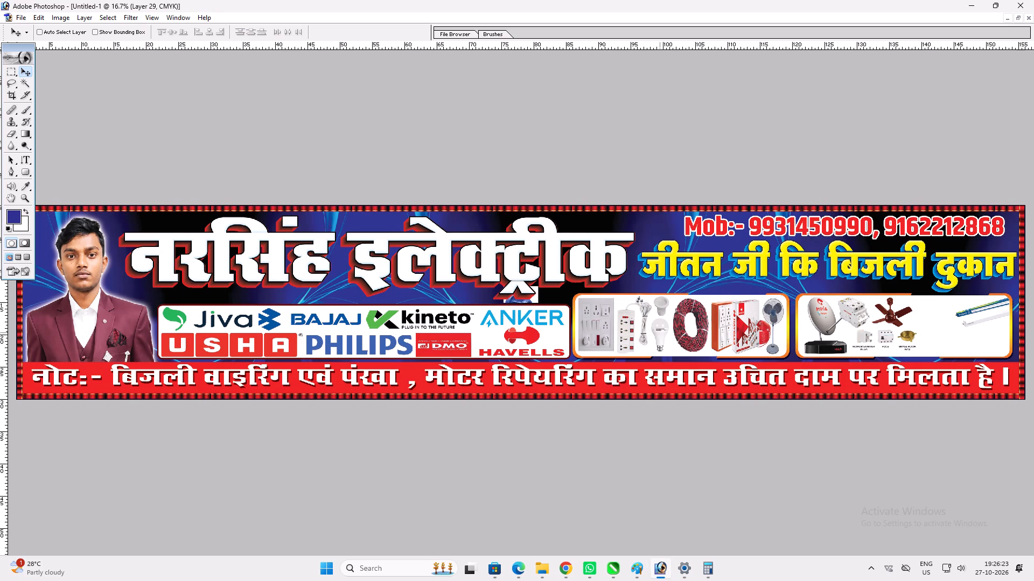
pyautogui.hotkey('ctrl', 'shift', ']')
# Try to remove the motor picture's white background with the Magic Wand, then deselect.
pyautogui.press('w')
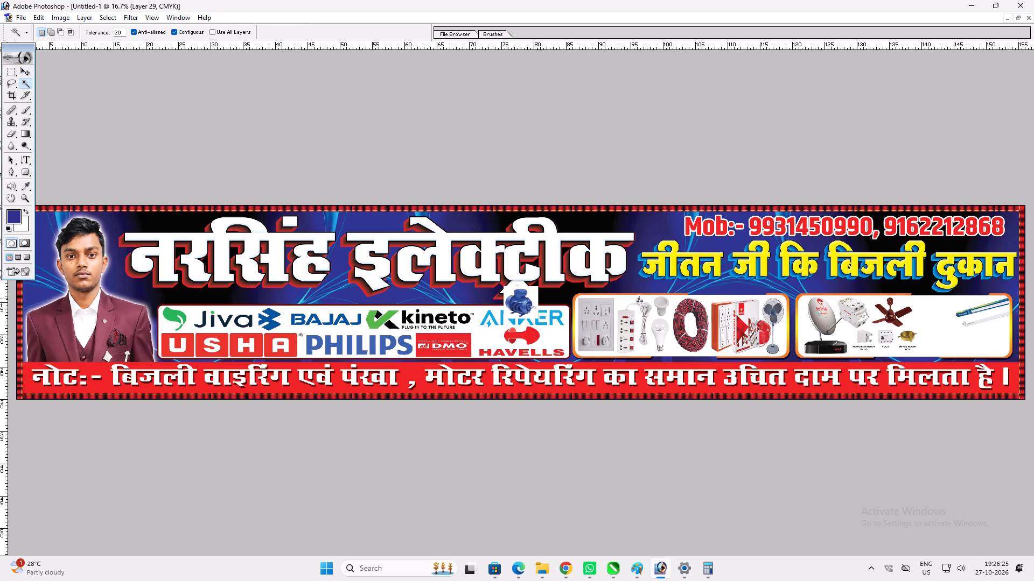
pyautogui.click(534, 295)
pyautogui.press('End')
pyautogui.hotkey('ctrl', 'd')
# Place the blue motor in the second product frame between the ceiling fan and the tube lights.
pyautogui.press('v')
pyautogui.press('v')
pyautogui.moveTo(527, 302); pyautogui.dragTo(940, 316)
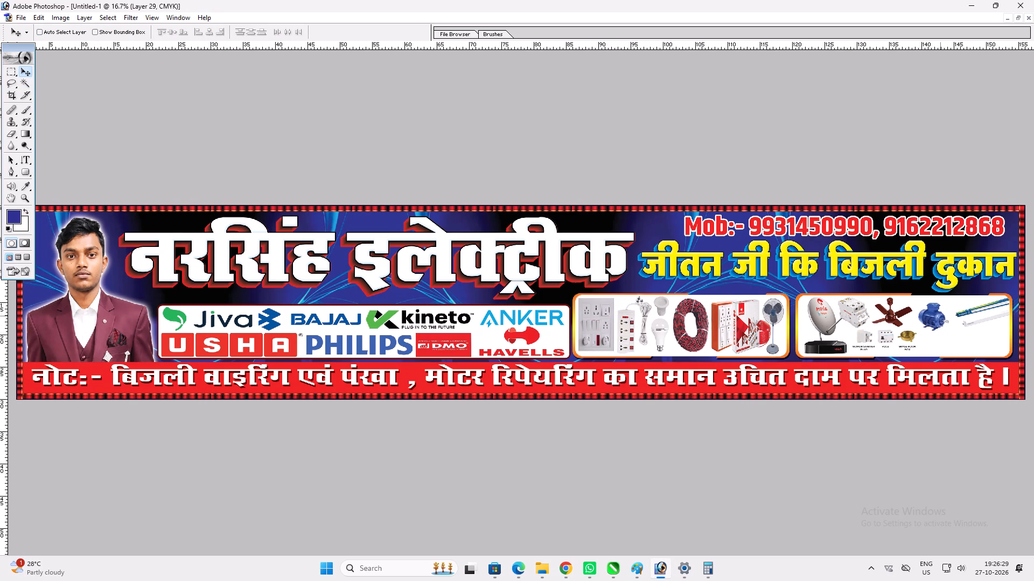
pyautogui.moveTo(940, 316); pyautogui.dragTo(939, 311)
pyautogui.press('v')
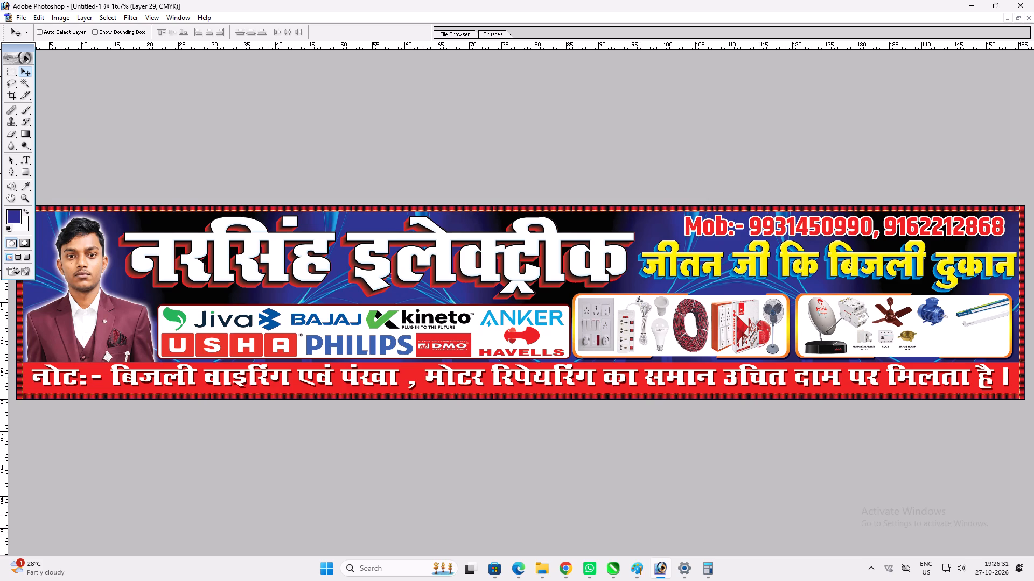
# Switch to Chrome, search images for "bjili iteam" using the corrected spelling, and copy the YouTube electrical fittings collage.
pyautogui.moveTo(562, 569); pyautogui.dragTo(563, 554)
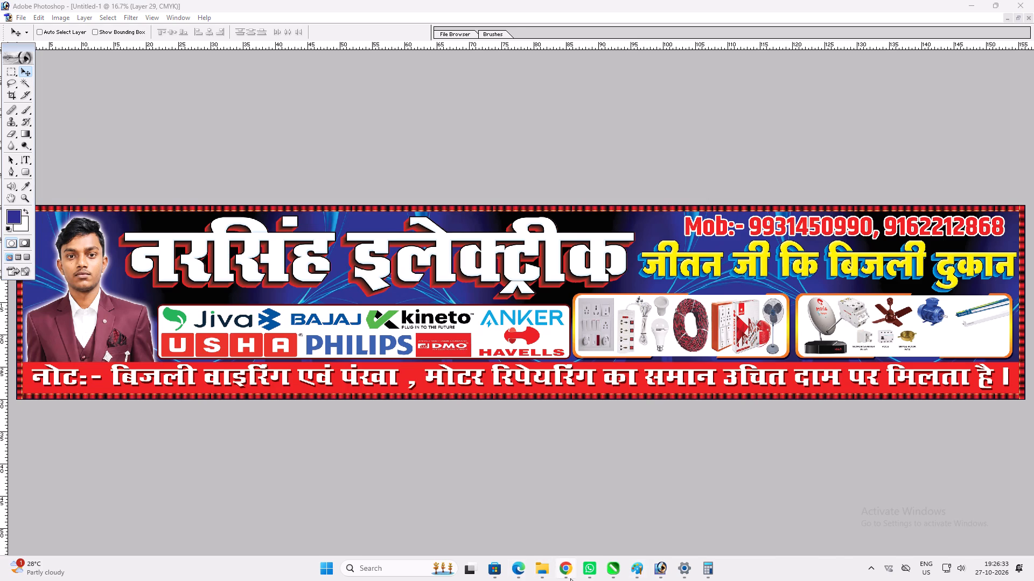
pyautogui.click(570, 578)
pyautogui.click(320, 97)
pyautogui.hotkey('ctrl', 'a')
pyautogui.write('bji')
pyautogui.write('li')
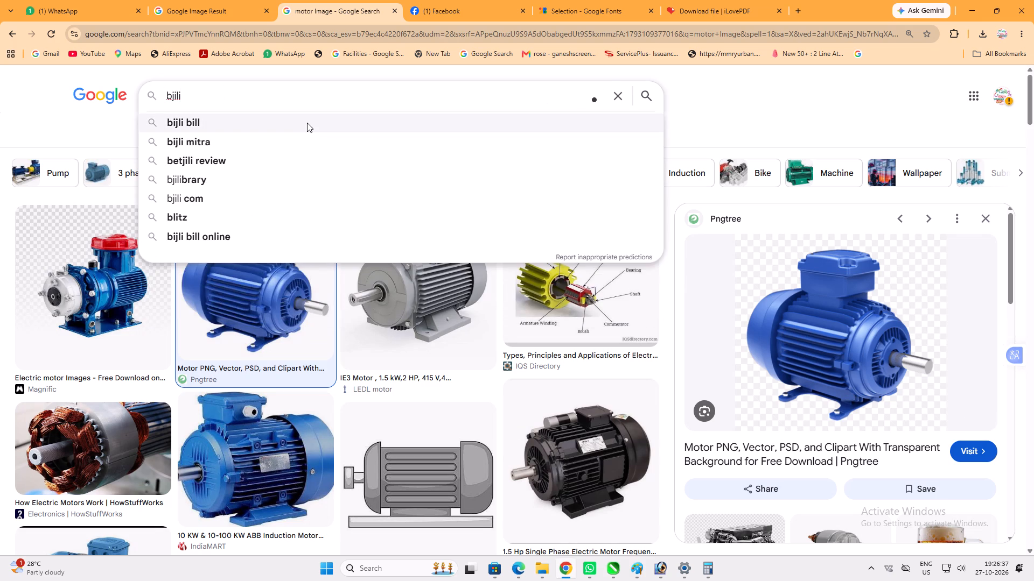
pyautogui.press('space')
pyautogui.write('it')
pyautogui.write('eam')
pyautogui.press('space')
pyautogui.press('Return')
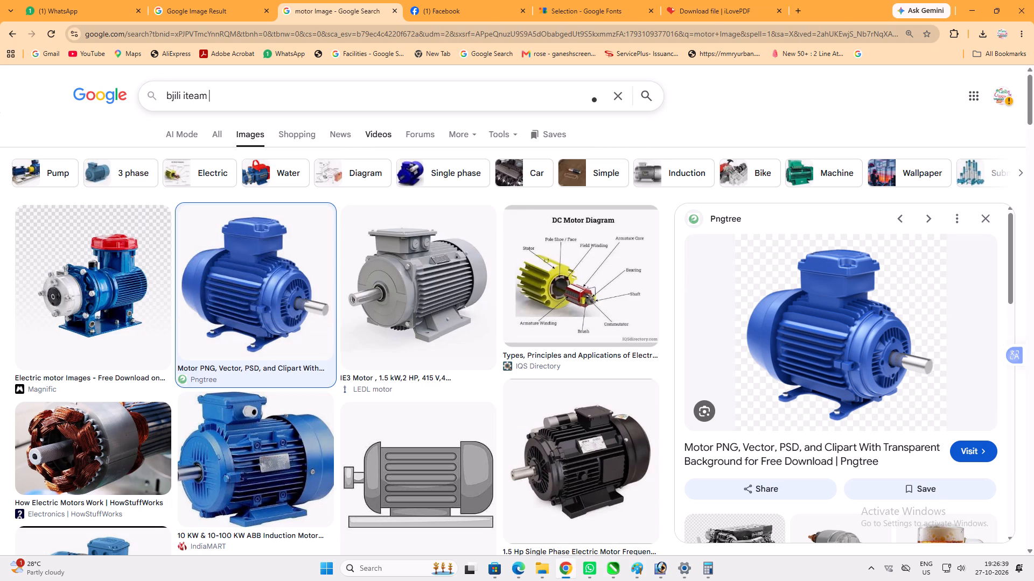
pyautogui.click(152, 211)
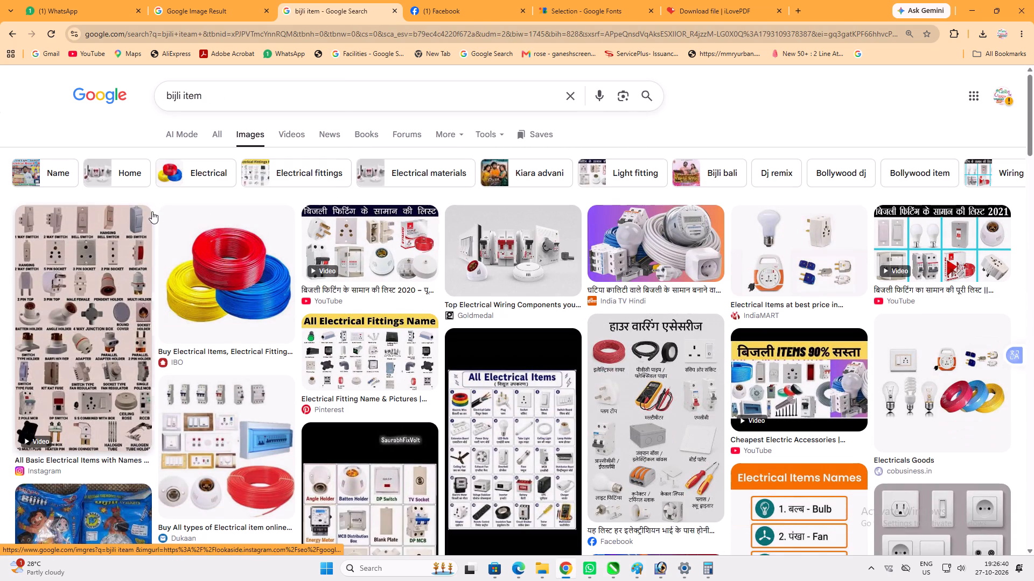
pyautogui.click(366, 250)
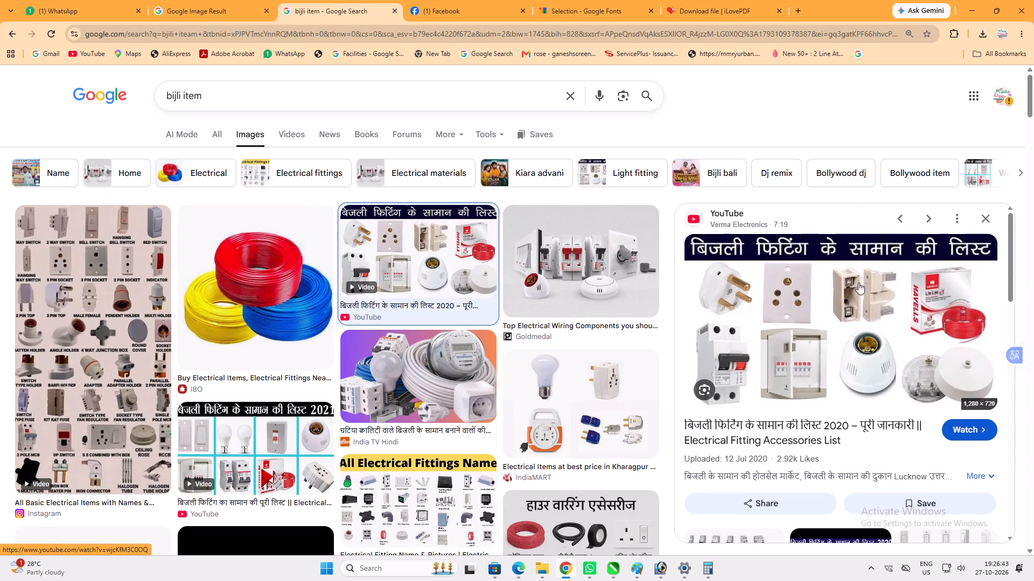
pyautogui.rightClick(858, 282)
pyautogui.click(924, 454)
# Paste the fittings collage over the banner's second product frame and delete its black Hindi heading strip, then deselect.
pyautogui.click(661, 559)
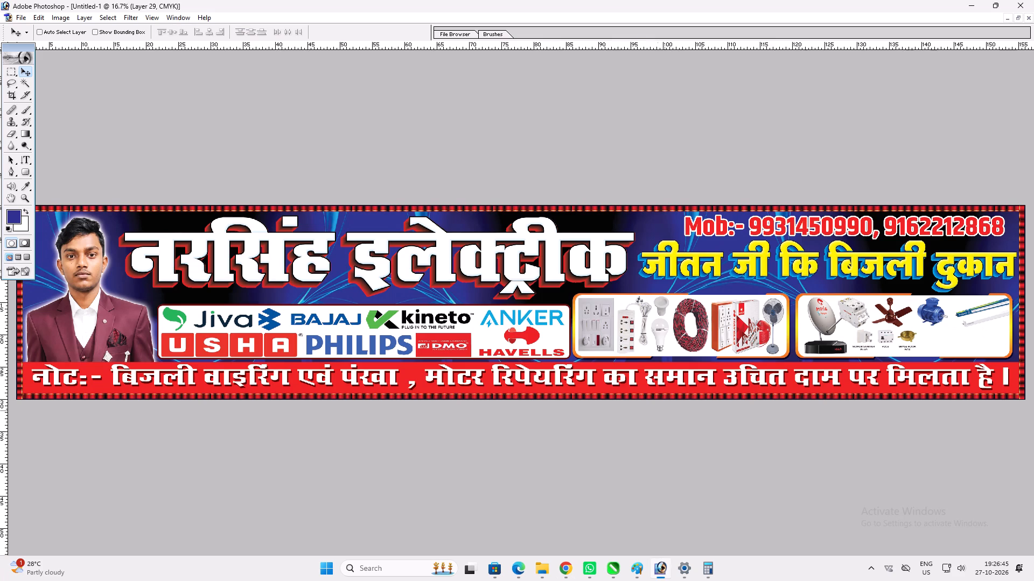
pyautogui.hotkey('ctrl', 'v')
pyautogui.moveTo(573, 320); pyautogui.dragTo(937, 341)
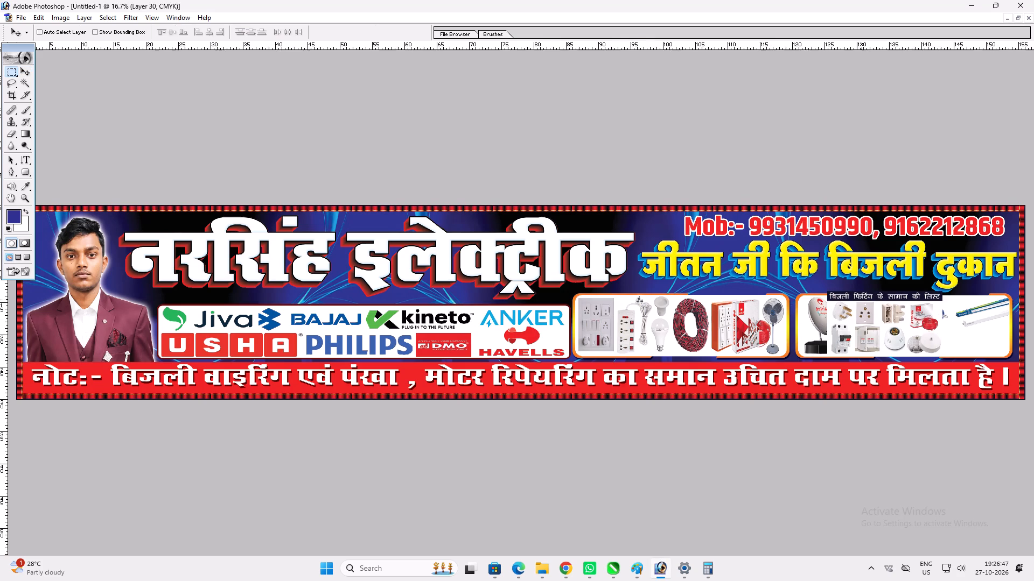
pyautogui.press('m')
pyautogui.moveTo(795, 266); pyautogui.dragTo(965, 301)
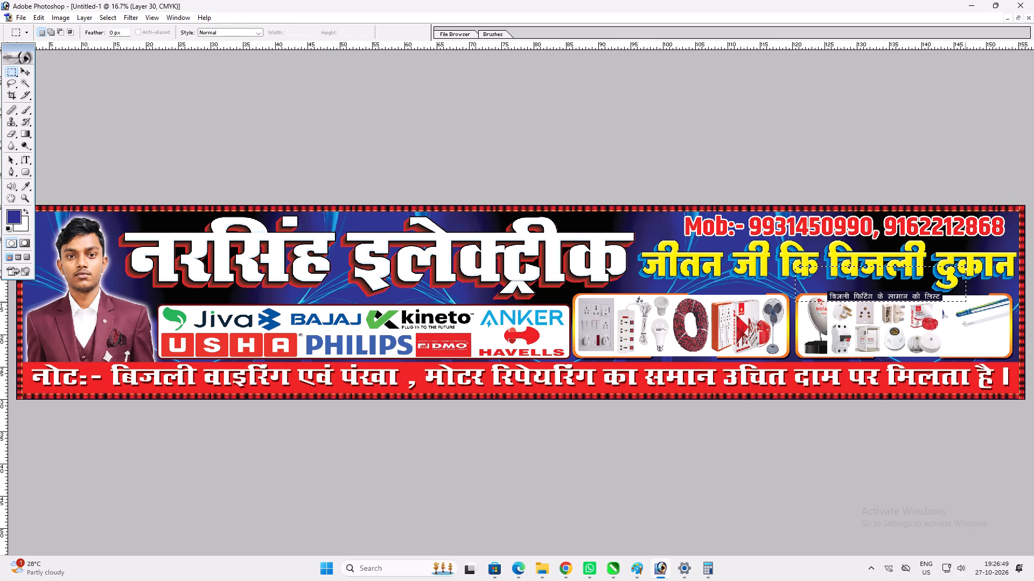
pyautogui.press('Delete')
pyautogui.hotkey('ctrl', 'd')
# Shrink the fittings collage and place it in the second frame's lower right corner, under the tube lights.
pyautogui.press('v')
pyautogui.moveTo(909, 334); pyautogui.dragTo(970, 333)
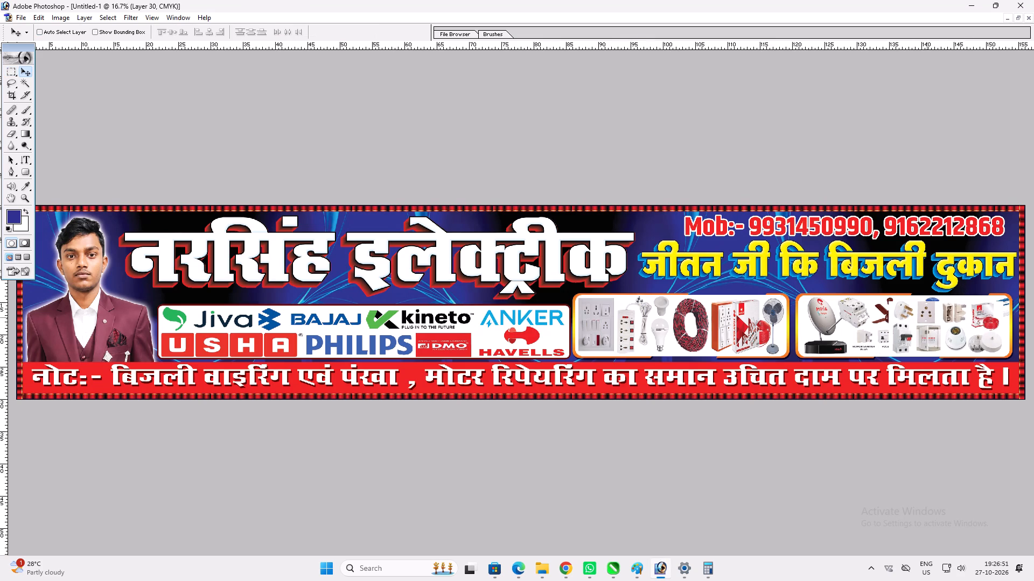
pyautogui.hotkey('ctrl', 't')
pyautogui.keyDown('shift'); pyautogui.moveTo(891, 300); pyautogui.dragTo(944, 320); pyautogui.keyUp('shift')
pyautogui.keyDown('shift'); pyautogui.moveTo(935, 332); pyautogui.dragTo(926, 335); pyautogui.keyUp('shift')
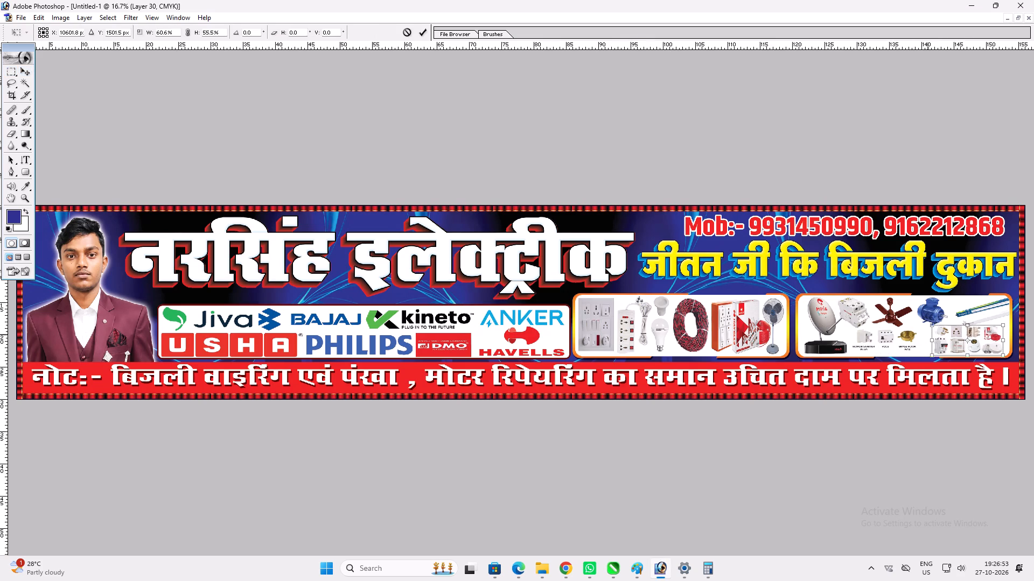
pyautogui.keyDown('shift'); pyautogui.moveTo(926, 335); pyautogui.dragTo(919, 337); pyautogui.keyUp('shift')
pyautogui.press('Return')
pyautogui.press('v')
# Reduce the height of the tube lights picture slightly above the fittings collage.
pyautogui.keyDown('ctrl'); pyautogui.click(976, 307); pyautogui.keyUp('ctrl')
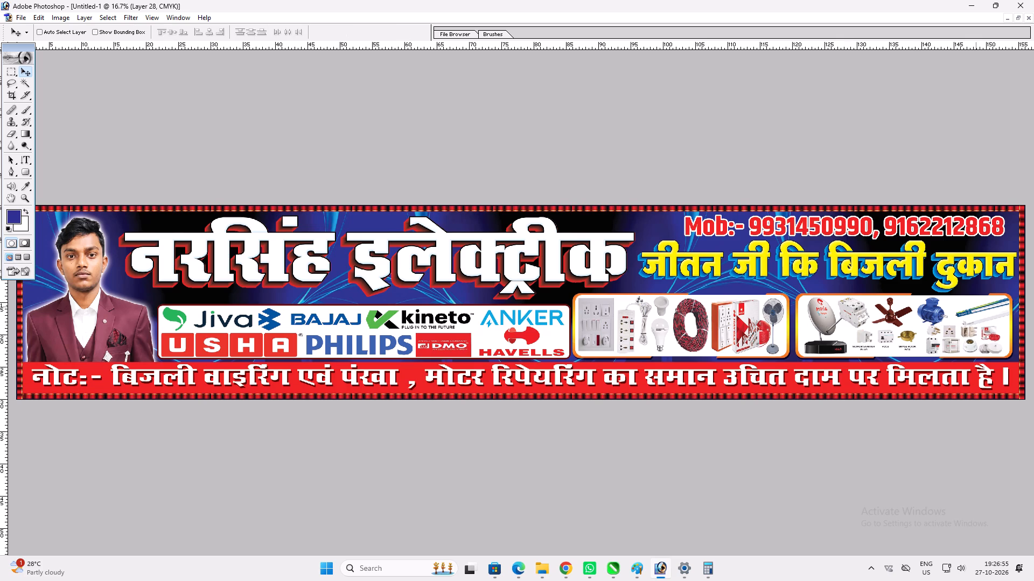
pyautogui.keyDown('ctrl'); pyautogui.click(976, 307); pyautogui.keyUp('ctrl')
pyautogui.hotkey('ctrl', 't')
pyautogui.keyDown('shift'); pyautogui.moveTo(982, 324); pyautogui.dragTo(985, 320); pyautogui.keyUp('shift')
pyautogui.hotkey('shift', 'Return')
pyautogui.press('v')
# Widen the blue motor picture slightly toward the tube lights.
pyautogui.keyDown('ctrl'); pyautogui.click(938, 311); pyautogui.keyUp('ctrl')
pyautogui.hotkey('ctrl', 't')
pyautogui.keyDown('shift'); pyautogui.click(948, 310); pyautogui.keyUp('shift')
pyautogui.keyDown('shift'); pyautogui.moveTo(944, 327); pyautogui.dragTo(952, 324); pyautogui.keyUp('shift')
pyautogui.press('Return')
pyautogui.press('v')
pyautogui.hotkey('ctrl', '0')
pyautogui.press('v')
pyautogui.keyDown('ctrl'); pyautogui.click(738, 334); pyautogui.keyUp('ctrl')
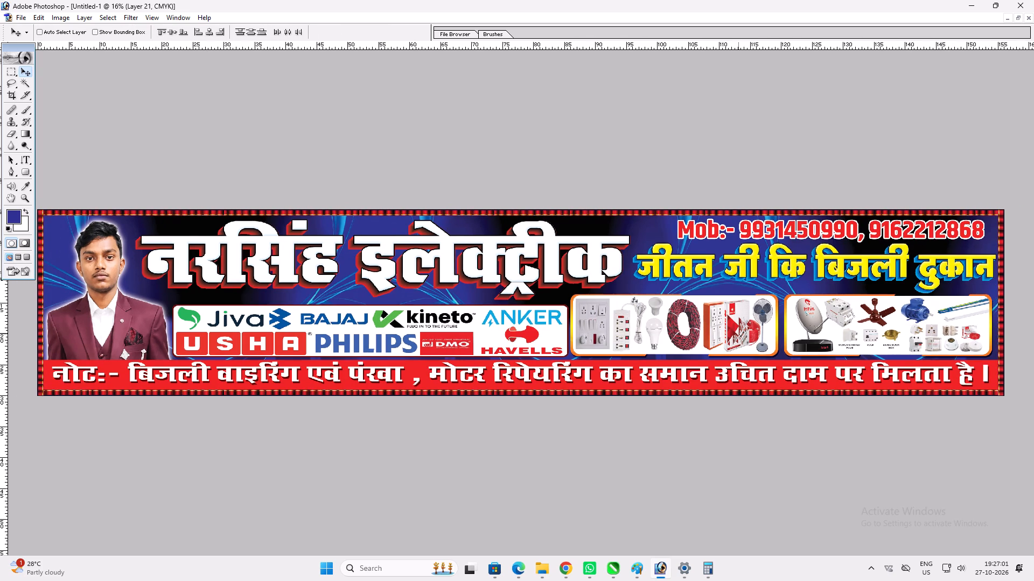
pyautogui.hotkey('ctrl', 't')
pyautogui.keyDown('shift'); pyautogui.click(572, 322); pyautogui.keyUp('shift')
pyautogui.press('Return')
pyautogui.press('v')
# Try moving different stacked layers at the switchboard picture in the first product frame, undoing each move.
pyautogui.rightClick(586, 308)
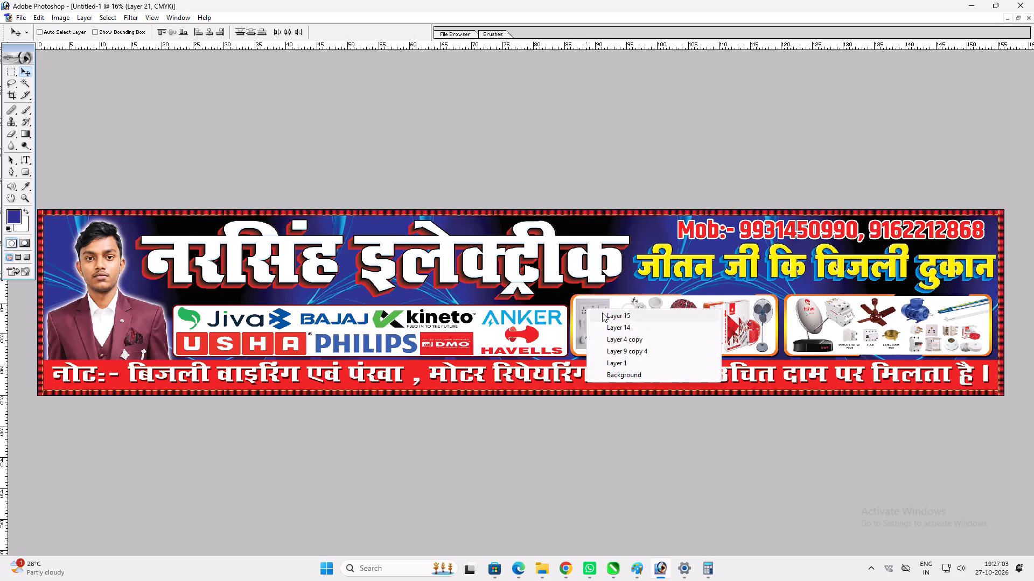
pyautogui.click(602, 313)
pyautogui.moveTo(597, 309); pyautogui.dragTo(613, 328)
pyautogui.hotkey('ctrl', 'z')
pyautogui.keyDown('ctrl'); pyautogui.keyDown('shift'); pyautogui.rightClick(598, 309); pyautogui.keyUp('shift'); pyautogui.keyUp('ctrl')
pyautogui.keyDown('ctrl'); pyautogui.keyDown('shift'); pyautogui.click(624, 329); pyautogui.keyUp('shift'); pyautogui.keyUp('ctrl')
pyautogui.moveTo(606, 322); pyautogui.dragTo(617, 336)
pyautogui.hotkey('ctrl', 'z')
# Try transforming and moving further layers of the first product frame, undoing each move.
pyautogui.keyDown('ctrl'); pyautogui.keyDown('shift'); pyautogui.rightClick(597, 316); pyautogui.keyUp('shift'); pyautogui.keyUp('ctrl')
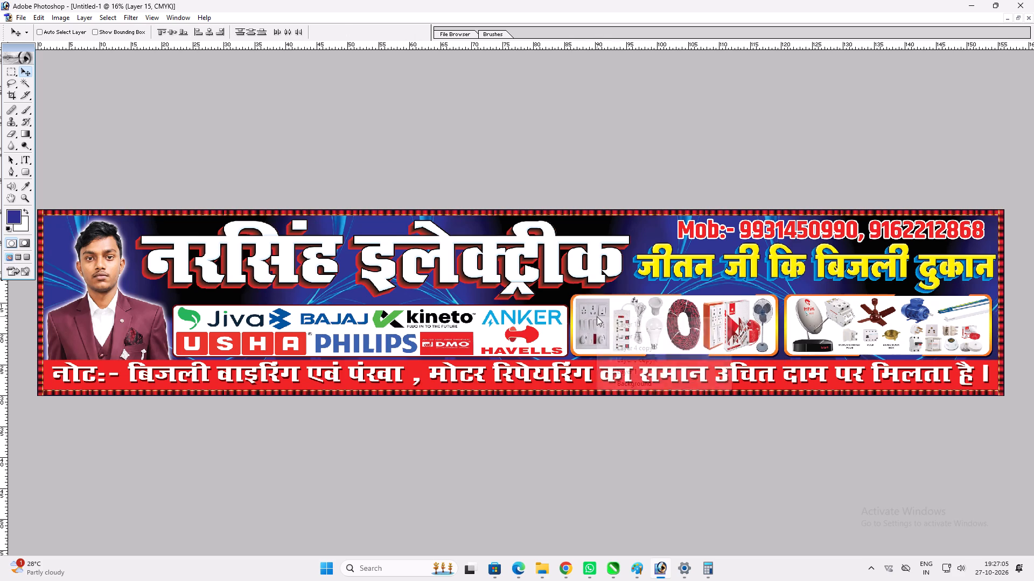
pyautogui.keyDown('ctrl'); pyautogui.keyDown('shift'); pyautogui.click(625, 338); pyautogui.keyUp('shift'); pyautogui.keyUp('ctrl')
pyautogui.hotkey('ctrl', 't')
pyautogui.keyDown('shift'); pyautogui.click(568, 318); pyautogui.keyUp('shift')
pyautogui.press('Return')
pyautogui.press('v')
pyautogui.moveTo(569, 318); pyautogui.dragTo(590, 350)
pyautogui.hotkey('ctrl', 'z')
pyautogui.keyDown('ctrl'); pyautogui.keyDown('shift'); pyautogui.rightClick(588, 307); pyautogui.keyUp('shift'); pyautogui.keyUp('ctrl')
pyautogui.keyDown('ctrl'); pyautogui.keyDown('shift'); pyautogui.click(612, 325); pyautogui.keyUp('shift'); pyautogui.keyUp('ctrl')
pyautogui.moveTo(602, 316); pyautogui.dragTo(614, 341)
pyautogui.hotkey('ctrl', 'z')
# Narrow the first product frame together with its pictures by pulling in its left edge slightly.
pyautogui.keyDown('ctrl'); pyautogui.keyDown('shift'); pyautogui.rightClick(598, 313); pyautogui.keyUp('shift'); pyautogui.keyUp('ctrl')
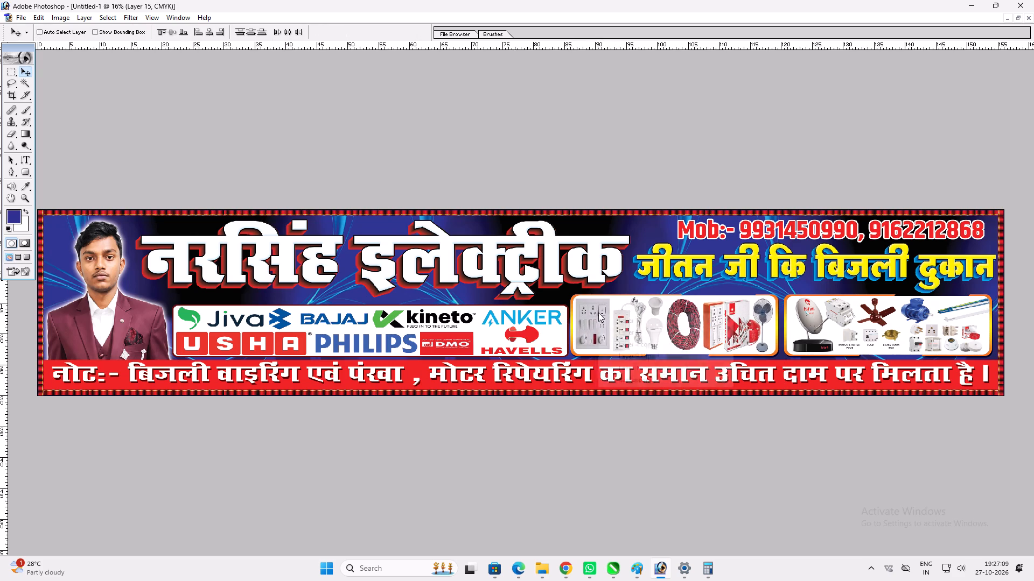
pyautogui.keyDown('ctrl'); pyautogui.keyDown('shift'); pyautogui.click(628, 345); pyautogui.keyUp('shift'); pyautogui.keyUp('ctrl')
pyautogui.hotkey('ctrl', 't')
pyautogui.keyDown('shift'); pyautogui.moveTo(572, 317); pyautogui.dragTo(583, 317); pyautogui.keyUp('shift')
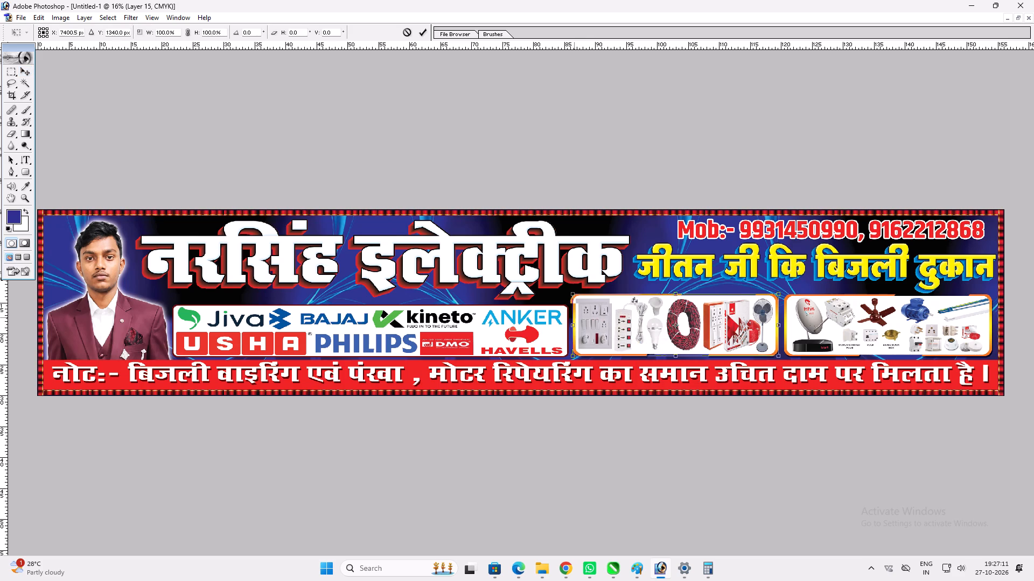
pyautogui.keyDown('shift'); pyautogui.moveTo(583, 317); pyautogui.dragTo(579, 317); pyautogui.keyUp('shift')
pyautogui.hotkey('shift', 'Return')
pyautogui.press('v')
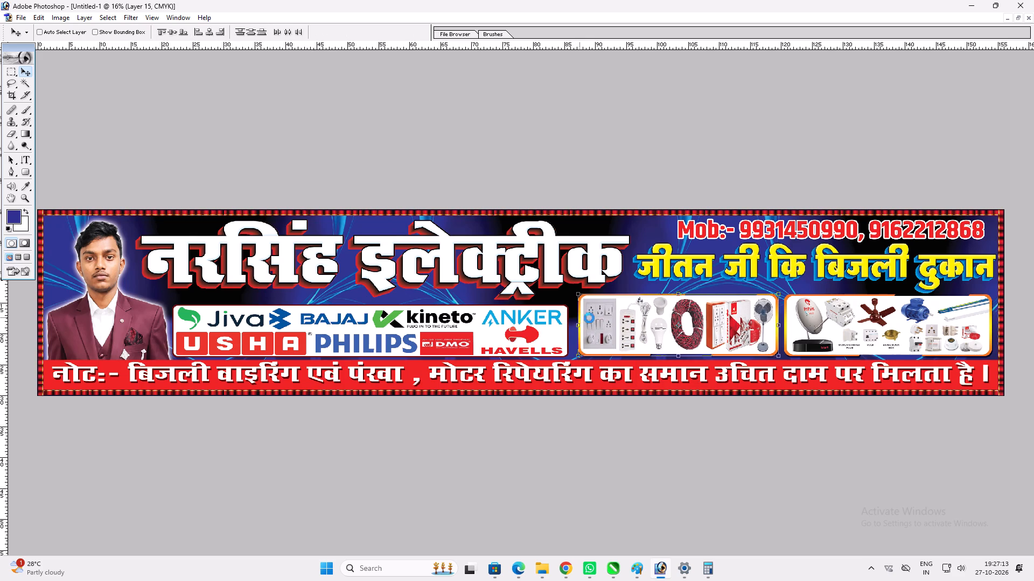
# Narrow the bottom note text from its end until it finishes below the first product frame, freeing space on the red strip.
pyautogui.keyDown('ctrl'); pyautogui.click(725, 378); pyautogui.keyUp('ctrl')
pyautogui.hotkey('ctrl', 't')
pyautogui.keyDown('shift'); pyautogui.moveTo(990, 372); pyautogui.dragTo(773, 364); pyautogui.keyUp('shift')
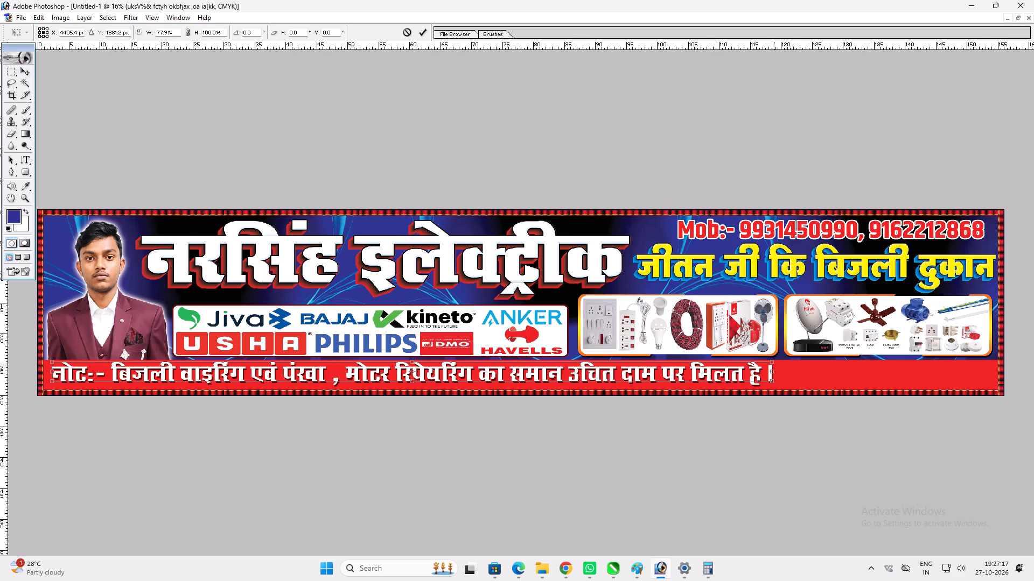
pyautogui.keyDown('shift'); pyautogui.moveTo(773, 364); pyautogui.dragTo(716, 372); pyautogui.keyUp('shift')
pyautogui.press('Return')
pyautogui.press('v')
# Duplicate the red bottom strip, offset the copy toward the banner's end, and give it a yellow colour overlay with magenta 0.
pyautogui.keyDown('ctrl'); pyautogui.click(743, 377); pyautogui.keyUp('ctrl')
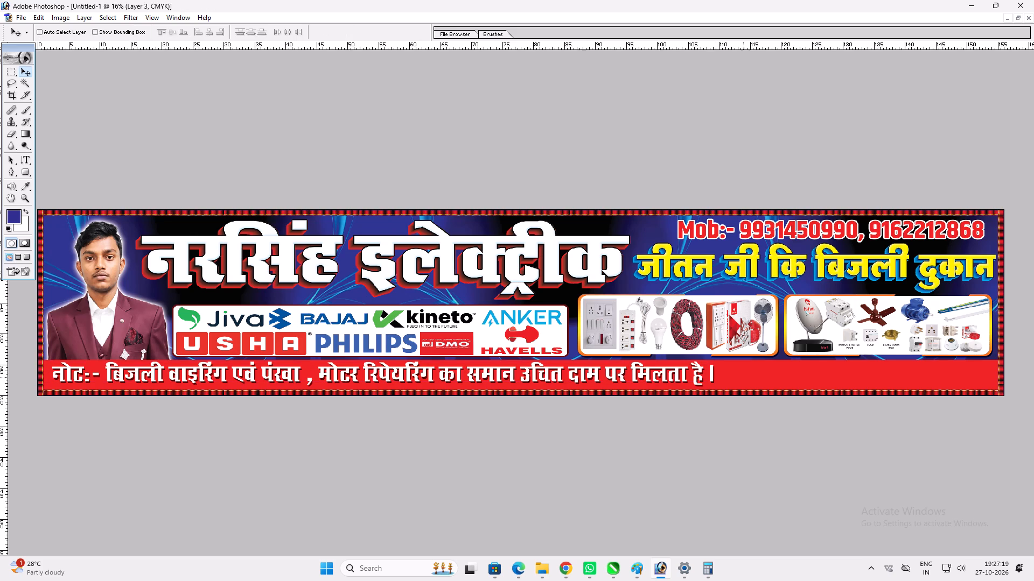
pyautogui.keyDown('alt'); pyautogui.keyDown('shift'); pyautogui.moveTo(742, 370); pyautogui.dragTo(771, 374); pyautogui.keyUp('shift'); pyautogui.keyUp('alt')
pyautogui.hotkey('alt', 'l')
pyautogui.hotkey('alt', 'y')
pyautogui.press('n')
pyautogui.click(584, 243)
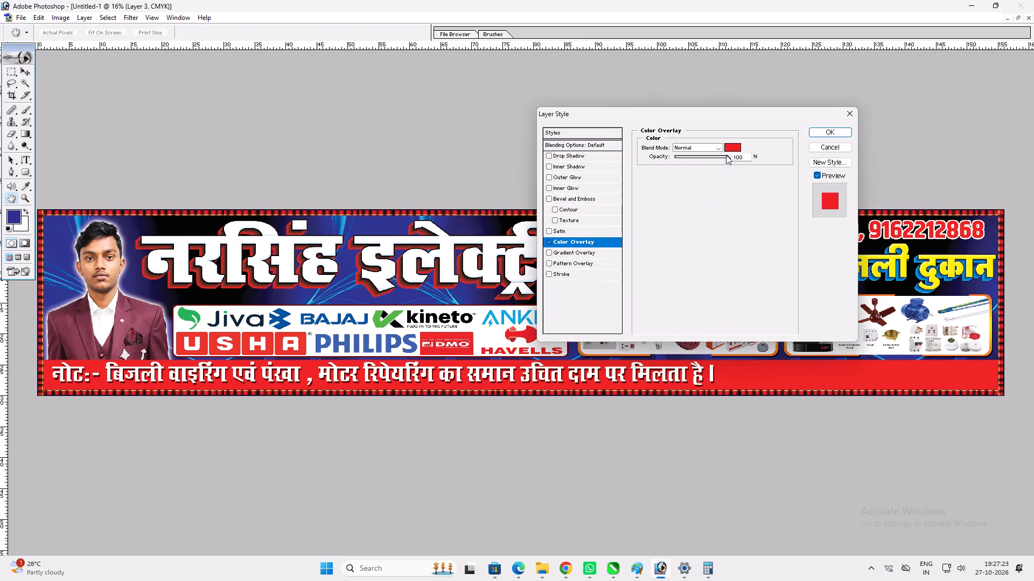
pyautogui.click(731, 148)
pyautogui.press('Tab')
pyautogui.press('0')
pyautogui.press('Return')
pyautogui.press('Return')
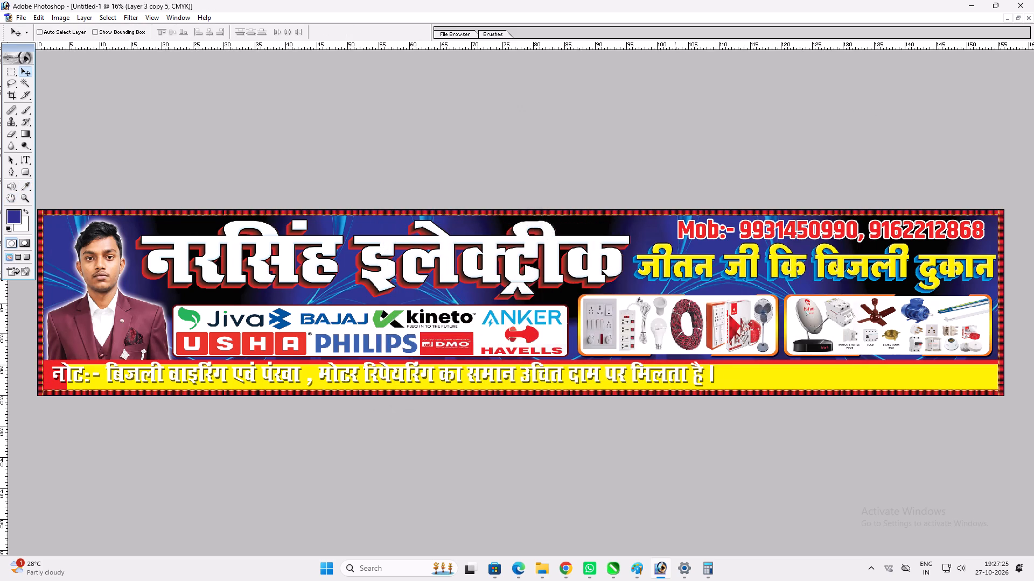
# Shorten the yellow strip to cover only the space after the note text, slant its inner edge, and nudge it into place.
pyautogui.press('v')
pyautogui.press('Up')
pyautogui.press('Up')
pyautogui.press('Up')
pyautogui.press('Up')
pyautogui.press('Up')
pyautogui.press('Up')
pyautogui.press('Up')
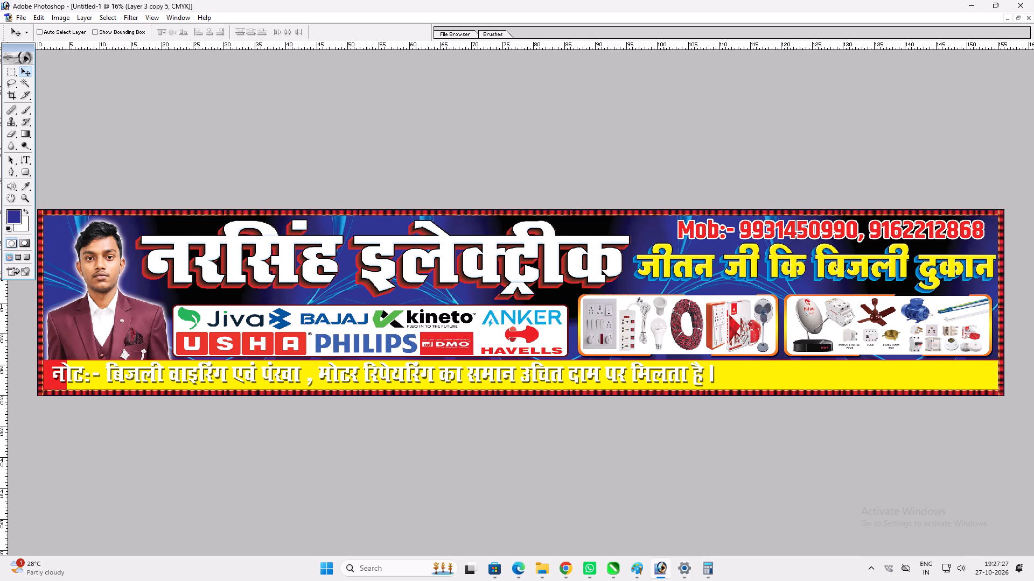
pyautogui.hotkey('ctrl', 't')
pyautogui.keyDown('shift'); pyautogui.moveTo(64, 380); pyautogui.dragTo(695, 358); pyautogui.keyUp('shift')
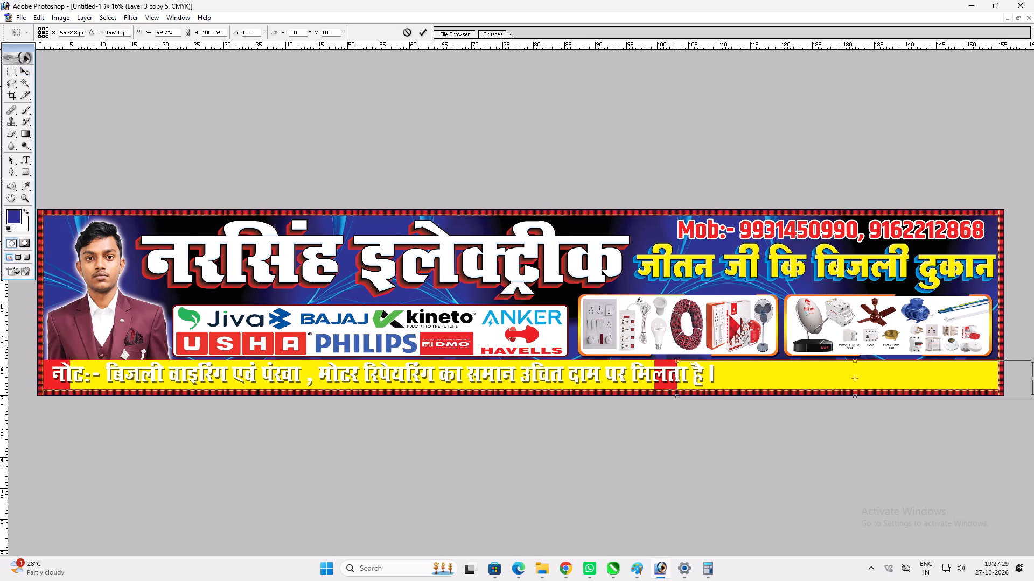
pyautogui.keyDown('shift'); pyautogui.moveTo(695, 358); pyautogui.dragTo(717, 373); pyautogui.keyUp('shift')
pyautogui.keyDown('ctrl'); pyautogui.keyDown('shift'); pyautogui.moveTo(719, 398); pyautogui.dragTo(708, 401); pyautogui.keyUp('shift'); pyautogui.keyUp('ctrl')
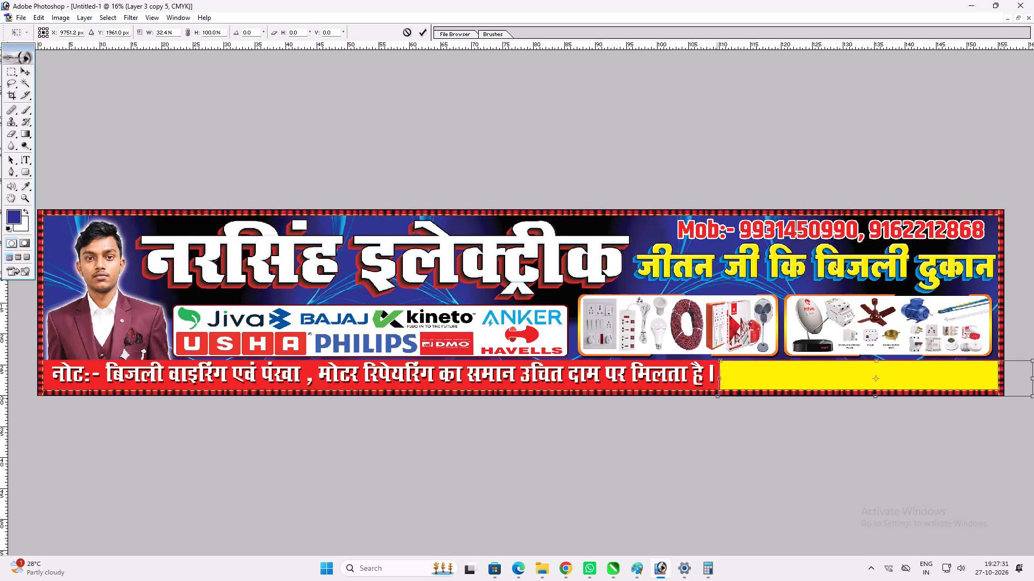
pyautogui.keyDown('ctrl'); pyautogui.keyDown('shift'); pyautogui.moveTo(708, 401); pyautogui.dragTo(693, 405); pyautogui.keyUp('shift'); pyautogui.keyUp('ctrl')
pyautogui.press('Return')
pyautogui.press('v')
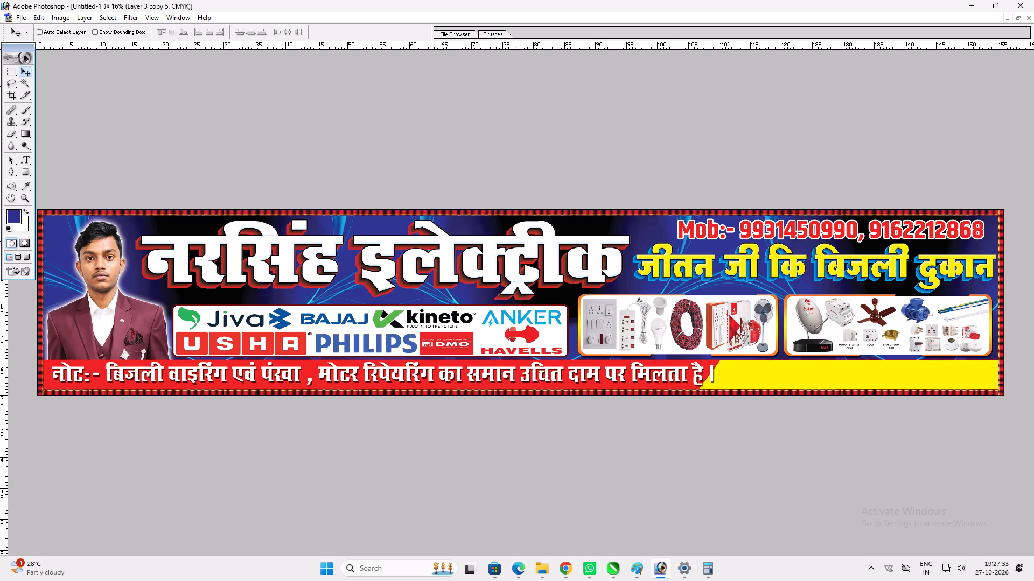
pyautogui.press('Right')
pyautogui.press('Right')
pyautogui.press('Right')
pyautogui.press('Up')
# Duplicate the yellow strip, set the copy's overlay magenta to 60, and place it behind, shifted slightly toward the note as an orange slanted edge.
pyautogui.hotkey('ctrl', 'j')
pyautogui.hotkey('alt', 'l')
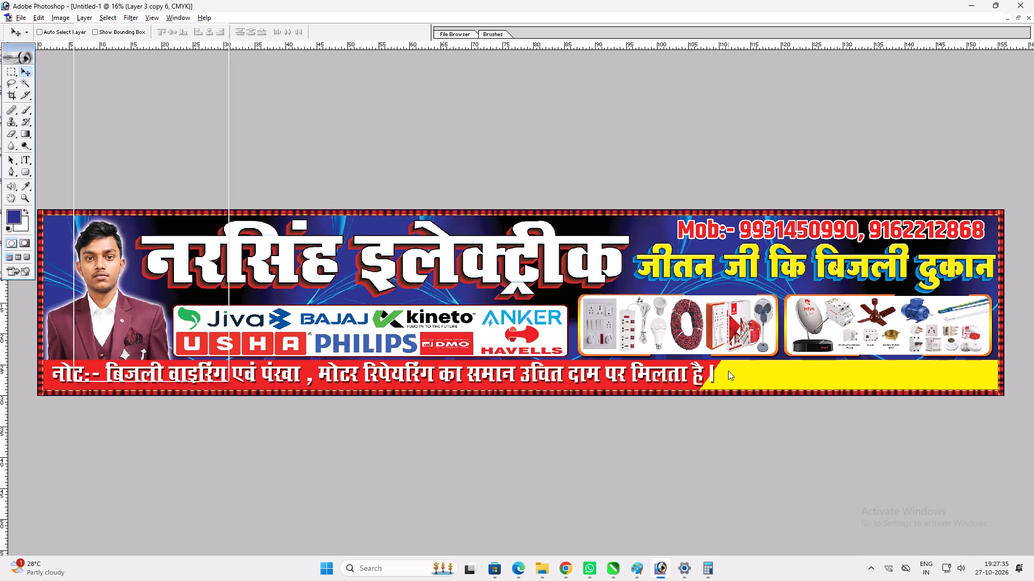
pyautogui.hotkey('alt', 'y')
pyautogui.press('n')
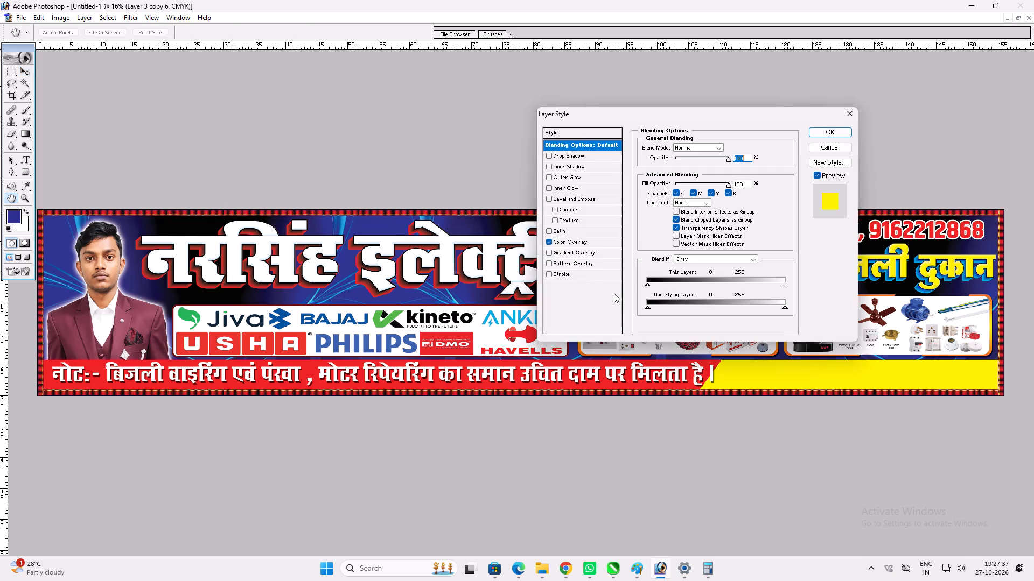
pyautogui.click(592, 247)
pyautogui.click(591, 241)
pyautogui.click(741, 151)
pyautogui.click(735, 150)
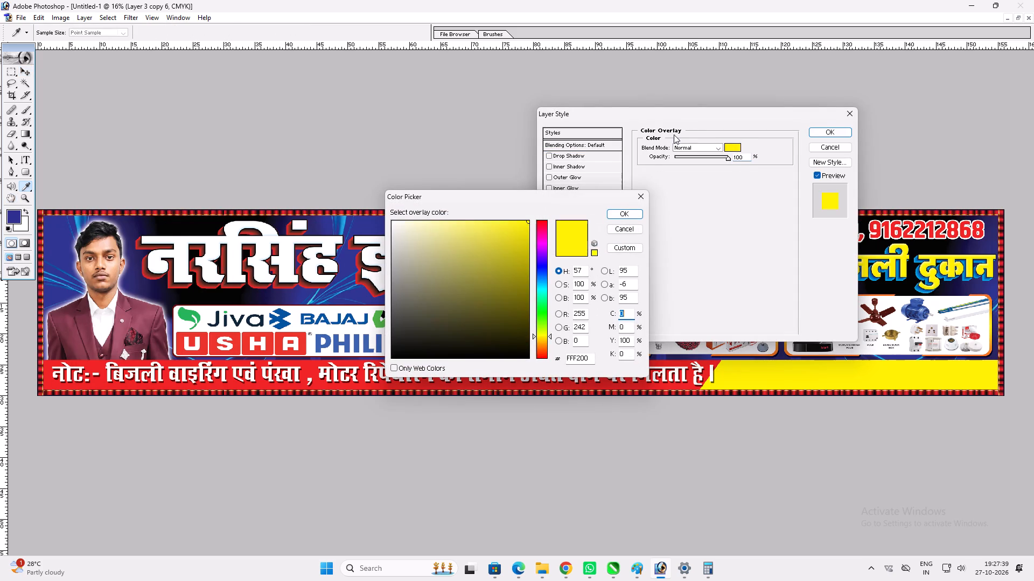
pyautogui.press('Tab')
pyautogui.press('6')
pyautogui.press('0')
pyautogui.press('Return')
pyautogui.press('Return')
pyautogui.hotkey('ctrl', '[')
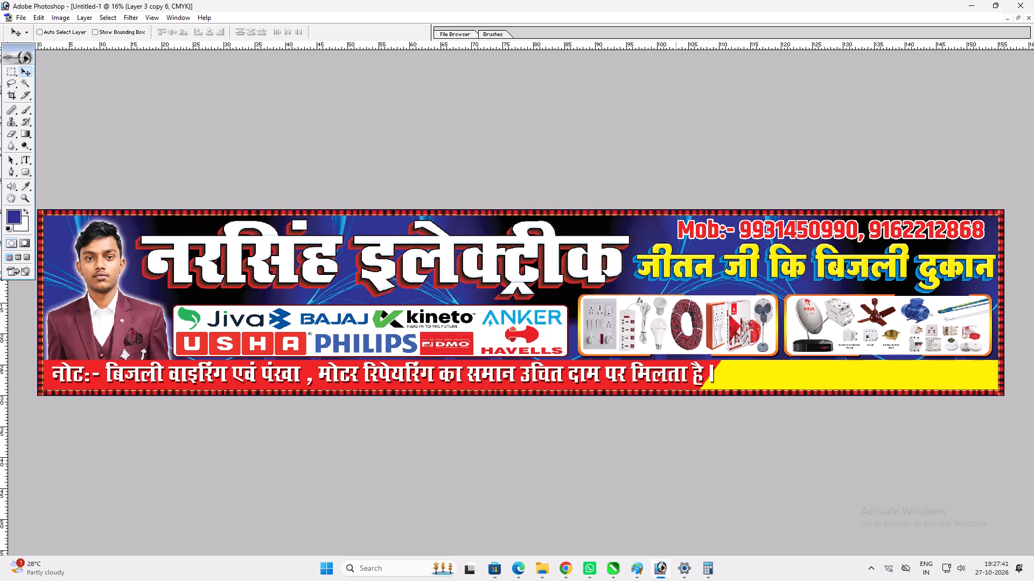
pyautogui.press('v')
pyautogui.keyDown('shift'); pyautogui.moveTo(781, 377); pyautogui.dragTo(775, 377); pyautogui.keyUp('shift')
# Narrow the note text a little more so it ends before the slanted edge of the yellow strip.
pyautogui.keyDown('ctrl'); pyautogui.click(710, 369); pyautogui.keyUp('ctrl')
pyautogui.hotkey('ctrl', 't')
pyautogui.keyDown('shift'); pyautogui.moveTo(714, 369); pyautogui.dragTo(681, 370); pyautogui.keyUp('shift')
pyautogui.hotkey('shift', 'Return')
pyautogui.press('v')
# Duplicate the note text onto the yellow strip and replace its wording with the shop's address line starting with पता:-.
pyautogui.keyDown('alt'); pyautogui.keyDown('shift'); pyautogui.moveTo(641, 379); pyautogui.dragTo(823, 386); pyautogui.keyUp('shift'); pyautogui.keyUp('alt')
pyautogui.press('t')
pyautogui.click(788, 370)
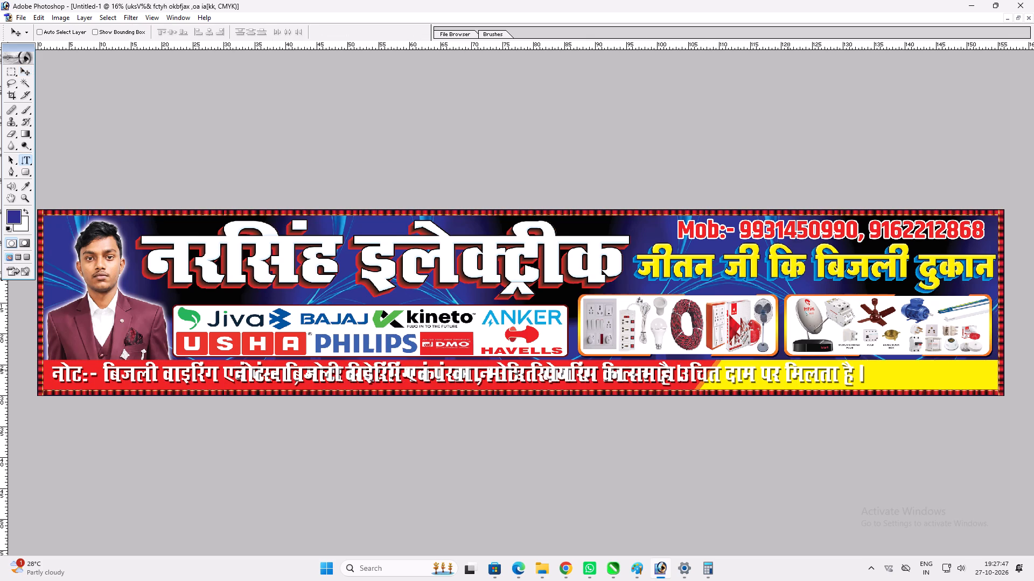
pyautogui.hotkey('ctrl', 'a')
pyautogui.write('irk')
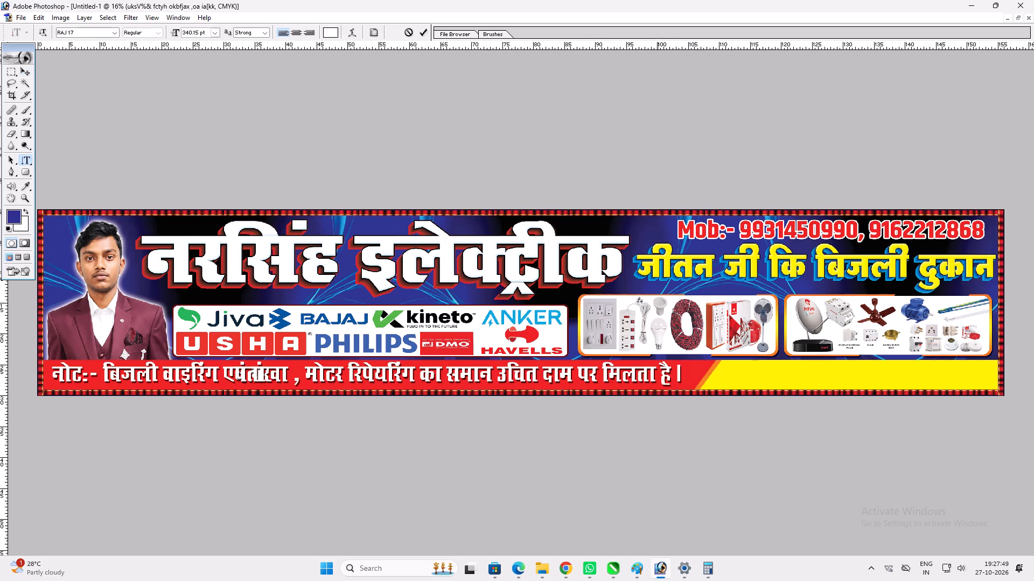
pyautogui.moveTo(647, 424); pyautogui.dragTo(945, 427)
pyautogui.moveTo(783, 410); pyautogui.dragTo(1005, 417)
pyautogui.moveTo(914, 436); pyautogui.dragTo(885, 425)
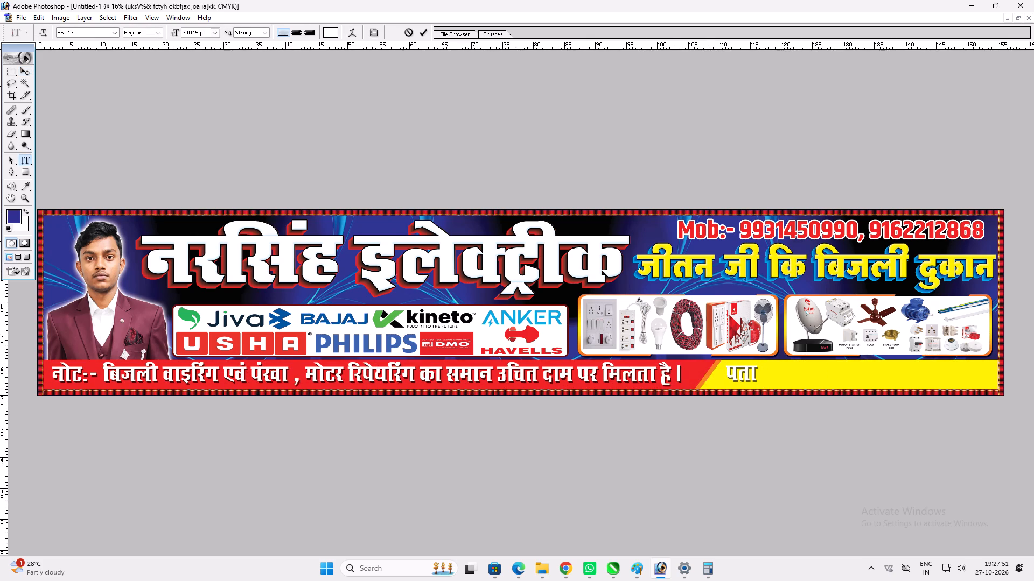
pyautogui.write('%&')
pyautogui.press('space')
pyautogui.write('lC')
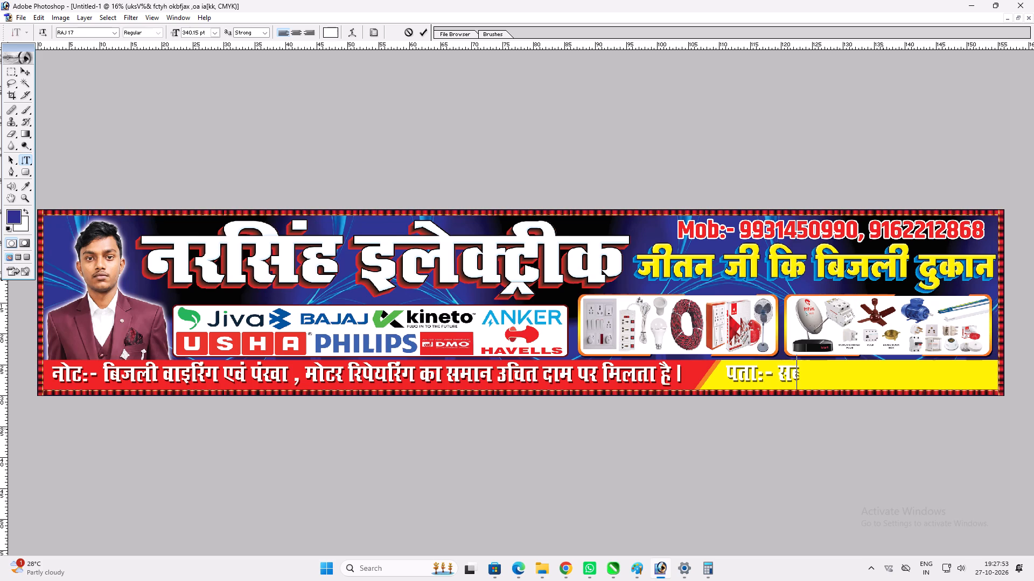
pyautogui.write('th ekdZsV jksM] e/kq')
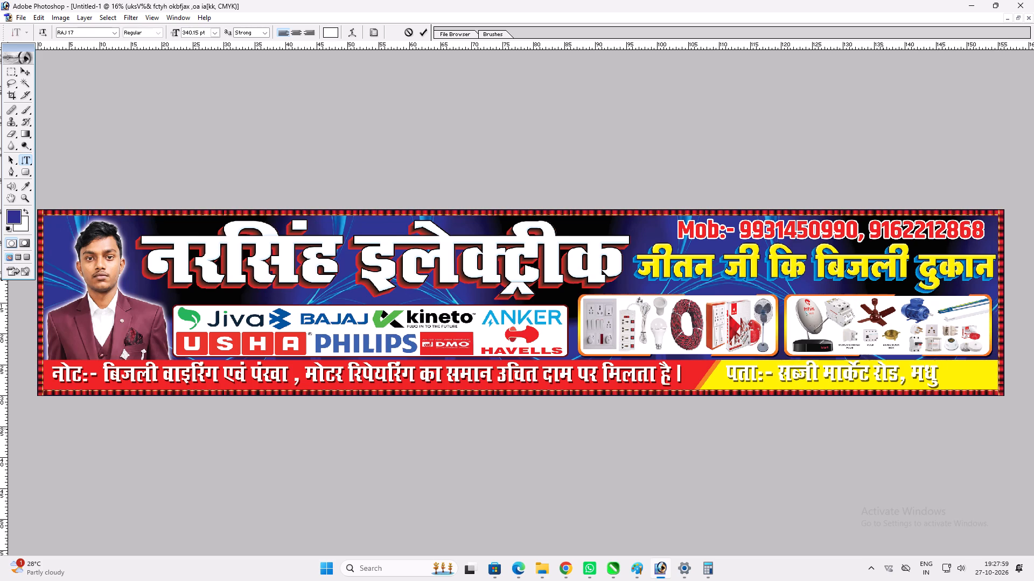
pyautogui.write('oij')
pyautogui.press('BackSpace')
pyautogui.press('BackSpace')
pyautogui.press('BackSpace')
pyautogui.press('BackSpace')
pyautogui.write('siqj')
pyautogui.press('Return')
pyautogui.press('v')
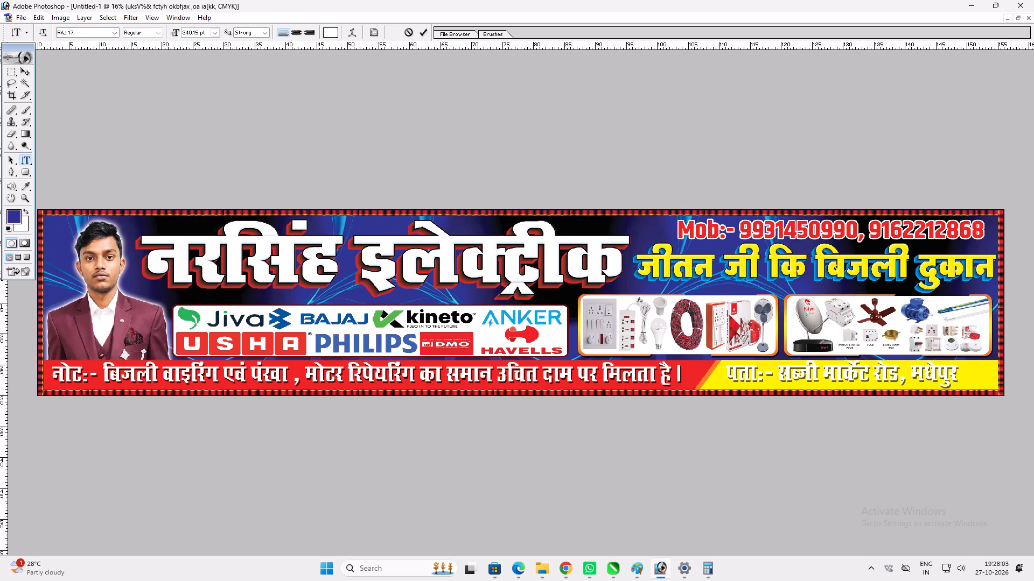
# Stretch the address text to about 110% width so it fills the yellow strip.
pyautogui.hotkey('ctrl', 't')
pyautogui.keyDown('shift'); pyautogui.moveTo(955, 370); pyautogui.dragTo(979, 368); pyautogui.keyUp('shift')
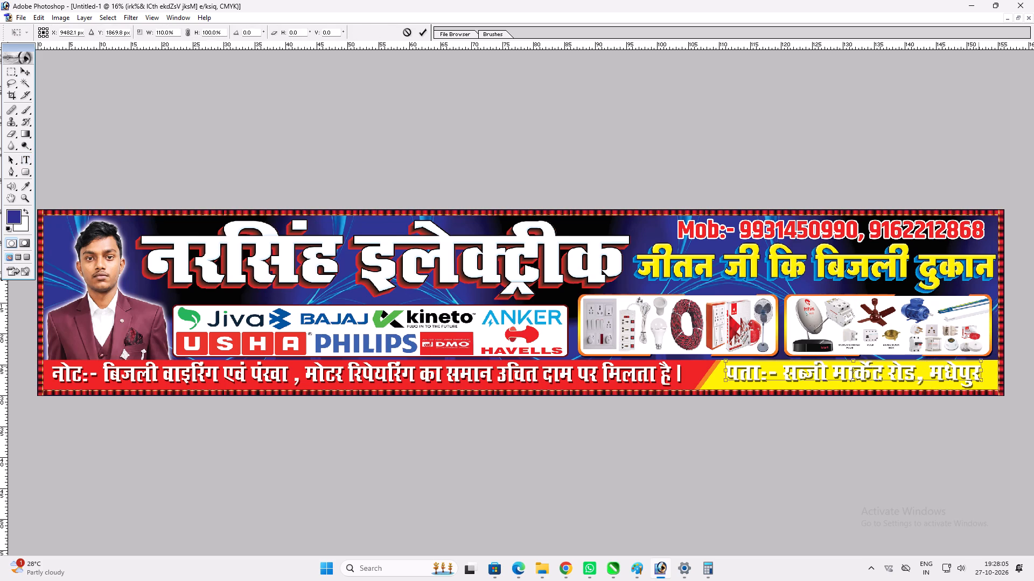
pyautogui.keyDown('shift'); pyautogui.moveTo(963, 362); pyautogui.dragTo(954, 362); pyautogui.keyUp('shift')
pyautogui.hotkey('shift', 'Return')
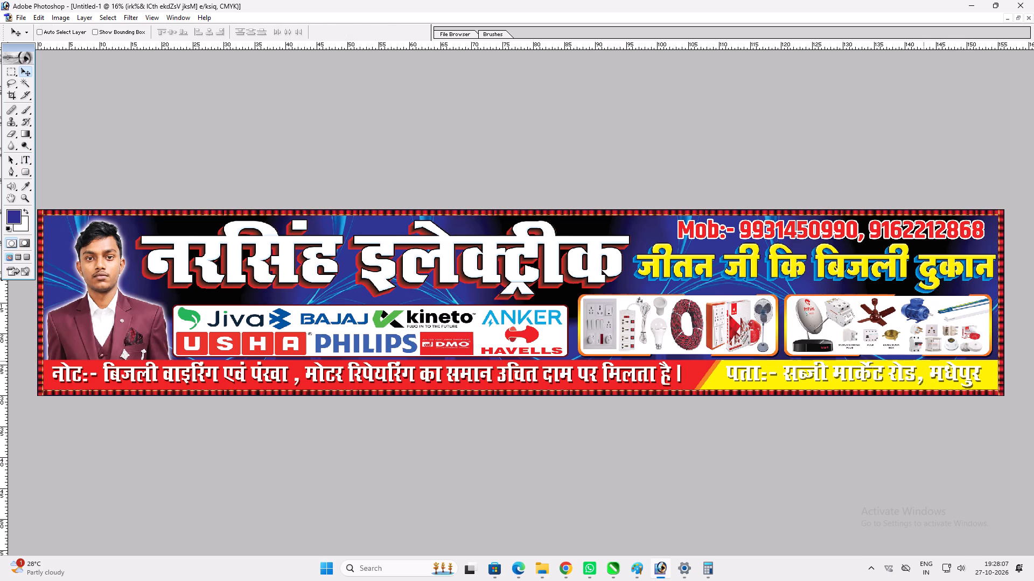
# Copy the layer style of the mobile number text and paste it onto the address text.
pyautogui.press('v')
pyautogui.click(904, 228)
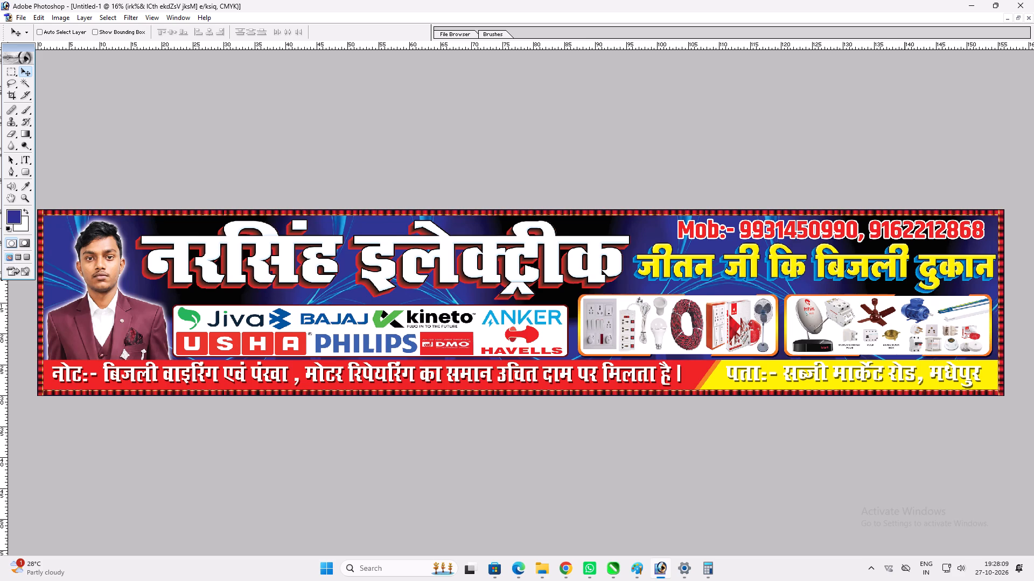
pyautogui.rightClick(887, 226)
pyautogui.click(897, 231)
pyautogui.hotkey('alt', 'l')
pyautogui.hotkey('alt', 'y')
pyautogui.hotkey('alt', 'c')
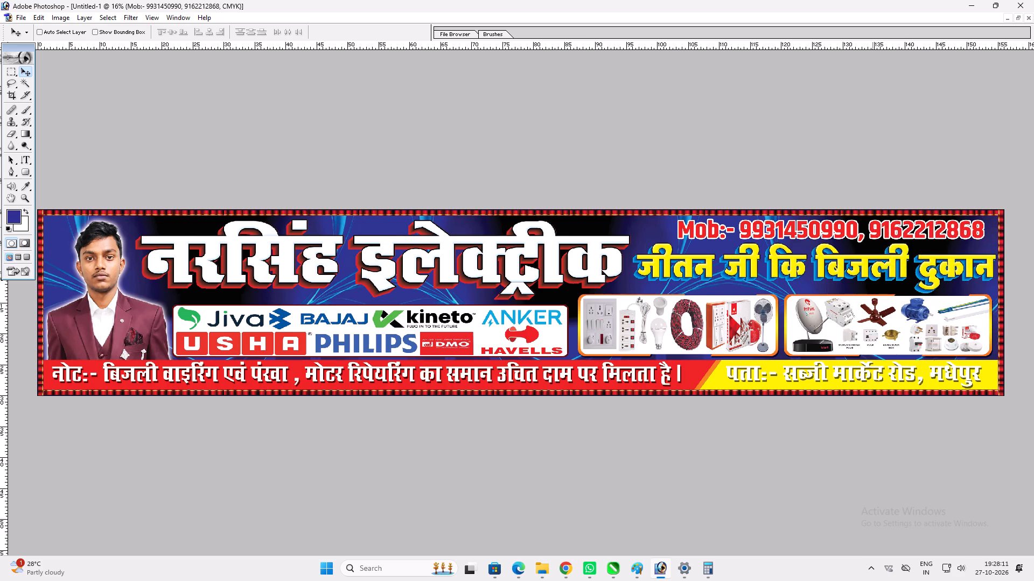
pyautogui.press('t')
pyautogui.click(877, 382)
pyautogui.press('Return')
pyautogui.hotkey('alt', 'l')
pyautogui.hotkey('alt', 'y')
pyautogui.write('pv')
# Widen the address text to about 102% and nudge it slightly down within the yellow strip.
pyautogui.hotkey('ctrl', 't')
pyautogui.keyDown('shift'); pyautogui.moveTo(981, 370); pyautogui.dragTo(986, 369); pyautogui.keyUp('shift')
pyautogui.keyDown('shift'); pyautogui.click(961, 363); pyautogui.keyUp('shift')
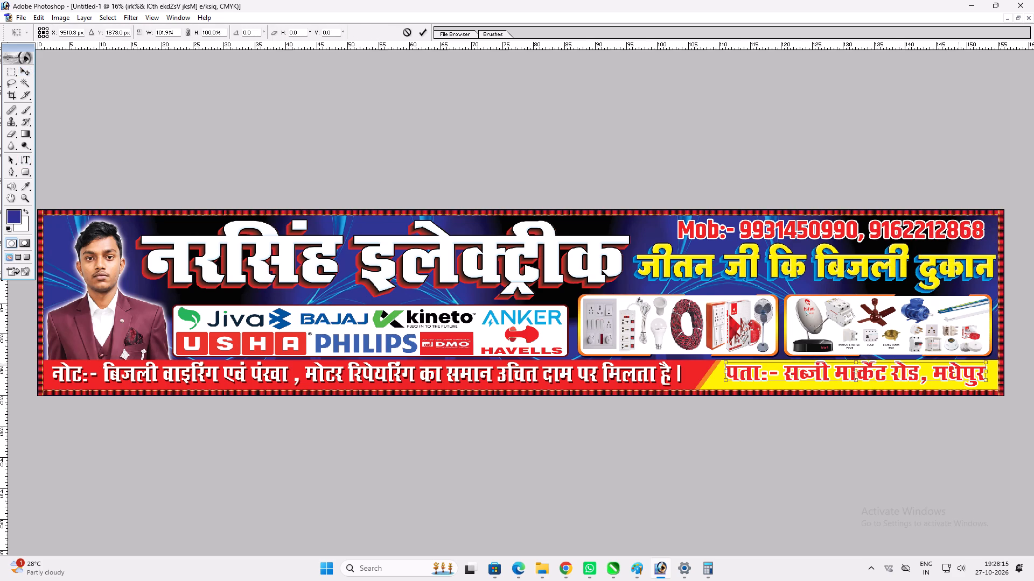
pyautogui.hotkey('shift', 'Return')
pyautogui.press('v')
pyautogui.press('Down')
# Add a drop shadow to the address text with reduced opacity and a larger distance.
pyautogui.hotkey('alt', 'l')
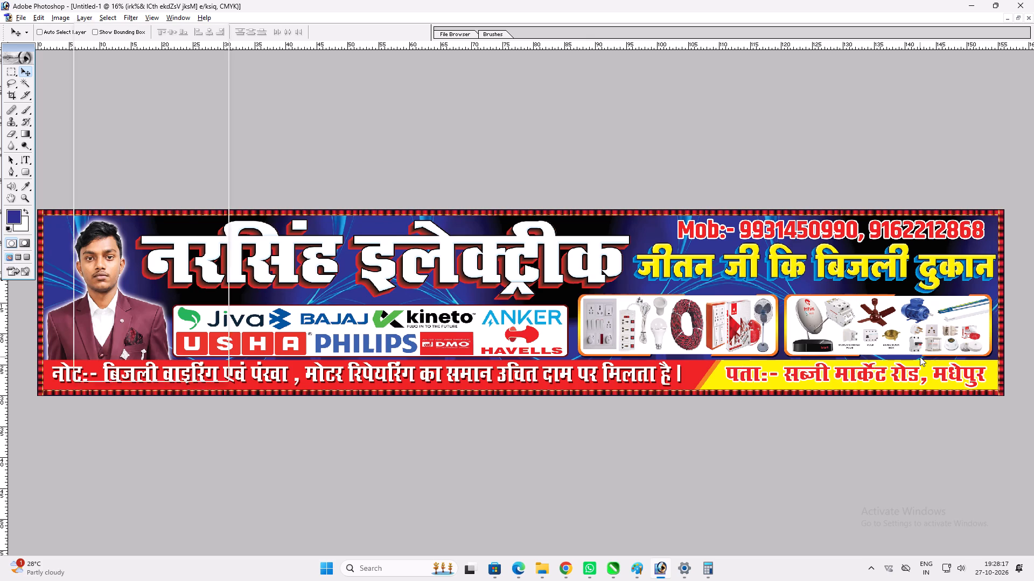
pyautogui.write('yd')
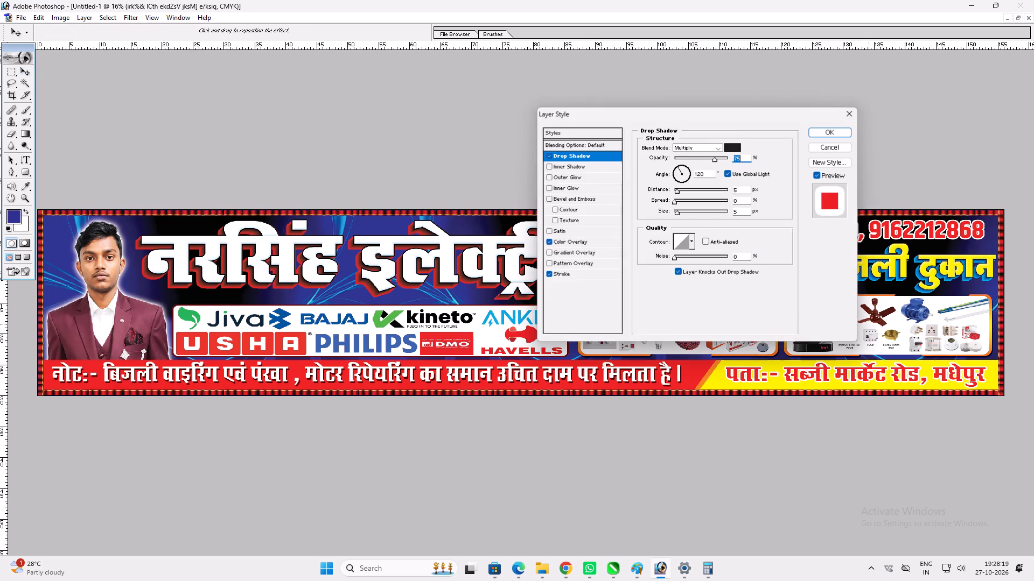
pyautogui.moveTo(711, 159); pyautogui.dragTo(706, 161)
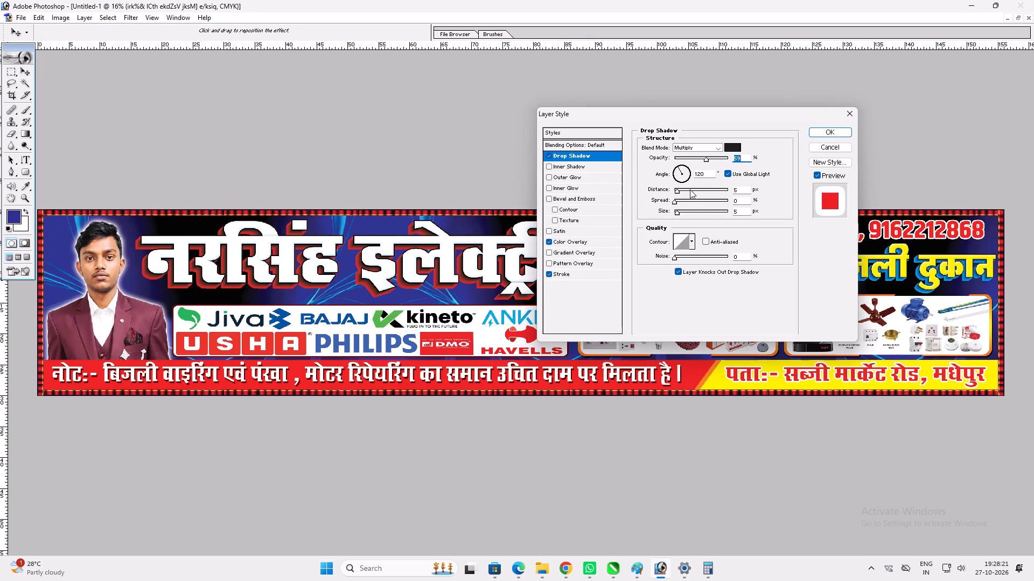
pyautogui.click(689, 189)
pyautogui.press('Return')
# Stretch the address text slightly further toward the banner's outer border.
pyautogui.hotkey('ctrl', 't')
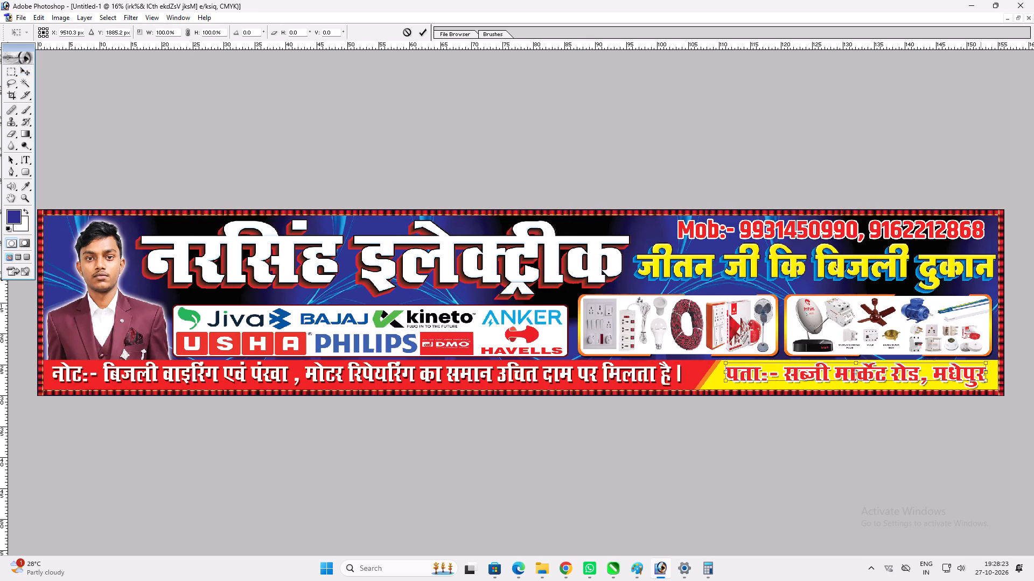
pyautogui.keyDown('shift'); pyautogui.click(991, 374); pyautogui.keyUp('shift')
pyautogui.hotkey('shift', 'Return')
pyautogui.press('v')
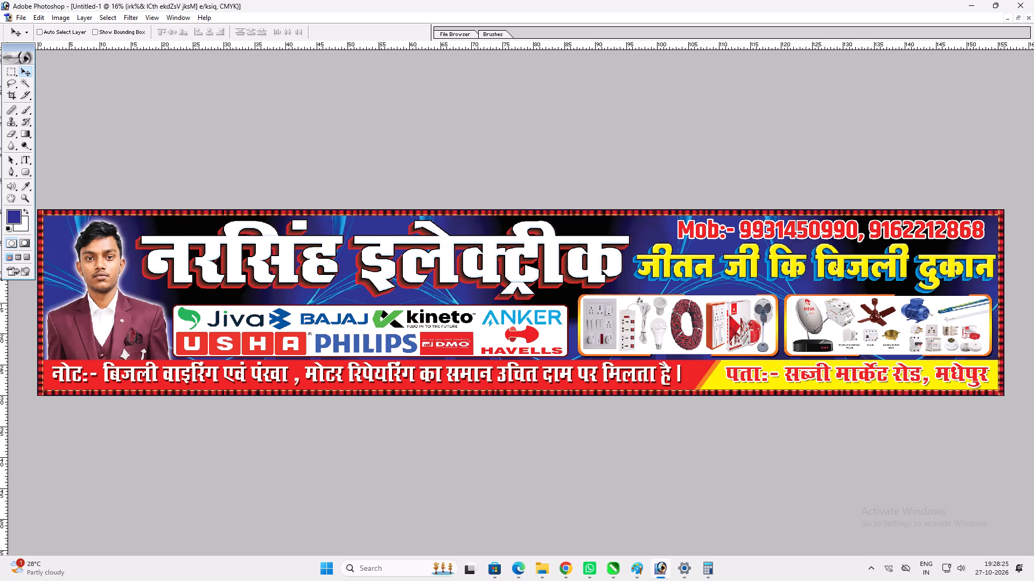
# Enlarge the man's portrait slightly from its upper corner and move it down so his head clears the top border.
pyautogui.scroll(1, 308, 302)
pyautogui.keyDown('ctrl'); pyautogui.click(156, 306); pyautogui.keyUp('ctrl')
pyautogui.hotkey('ctrl', 't')
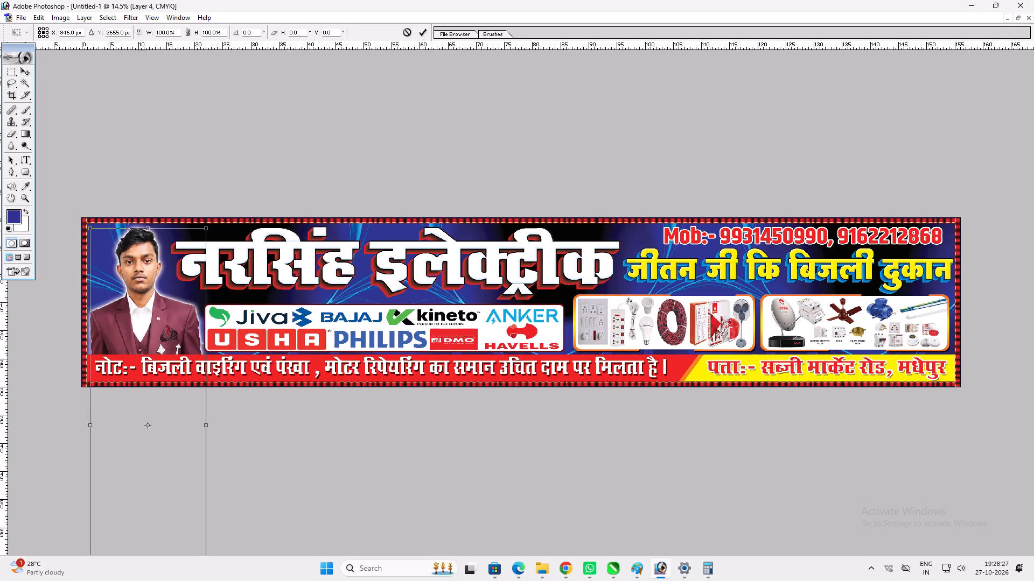
pyautogui.keyDown('alt'); pyautogui.keyDown('shift'); pyautogui.moveTo(98, 229); pyautogui.dragTo(87, 226); pyautogui.keyUp('shift'); pyautogui.keyUp('alt')
pyautogui.keyDown('alt'); pyautogui.keyDown('shift'); pyautogui.moveTo(92, 225); pyautogui.dragTo(73, 216); pyautogui.keyUp('shift'); pyautogui.keyUp('alt')
pyautogui.hotkey('shift', 'Return')
pyautogui.press('v')
pyautogui.keyDown('shift'); pyautogui.moveTo(146, 284); pyautogui.dragTo(146, 291); pyautogui.keyUp('shift')
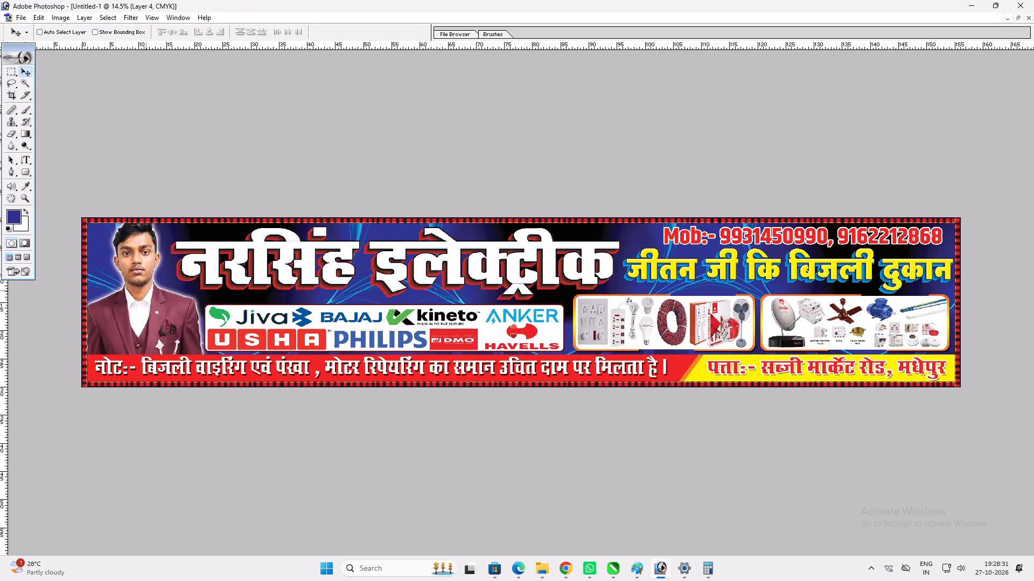
pyautogui.keyDown('shift'); pyautogui.moveTo(146, 291); pyautogui.dragTo(145, 300); pyautogui.keyUp('shift')
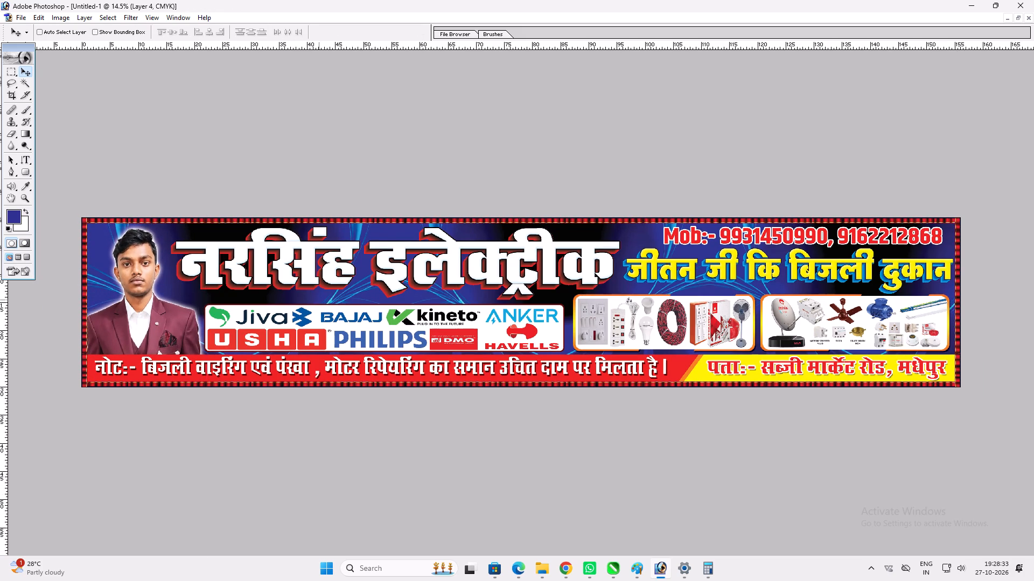
# Capture a screenshot of the whole banner area with the Snipping Tool.
pyautogui.press('Print')
pyautogui.moveTo(79, 214); pyautogui.dragTo(917, 359)
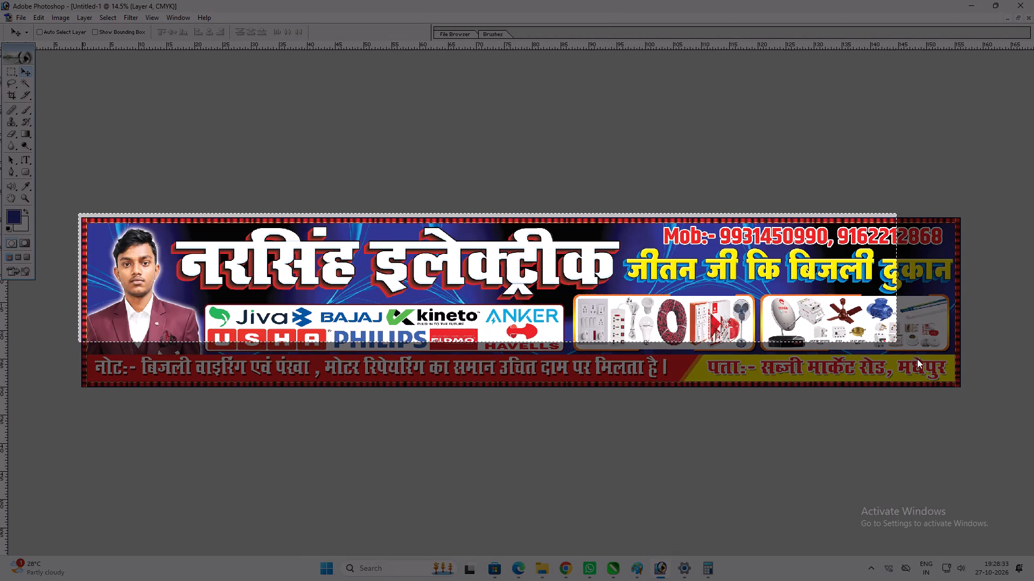
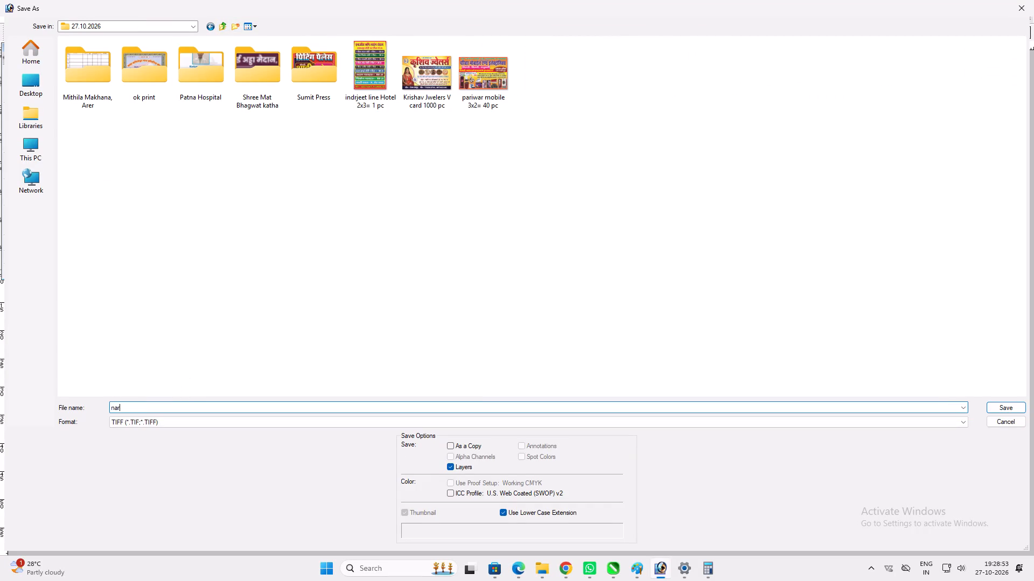
# Save the banner as a TIFF named "narsingh Electric 13x2.5 = 1 pc Str" in the 27.10.2026 folder, keeping the default TIFF options.
pyautogui.write('singh Elec')
pyautogui.write('tric')
pyautogui.press('space')
pyautogui.write('13x1')
pyautogui.press('BackSpace')
pyautogui.write('2.5 =')
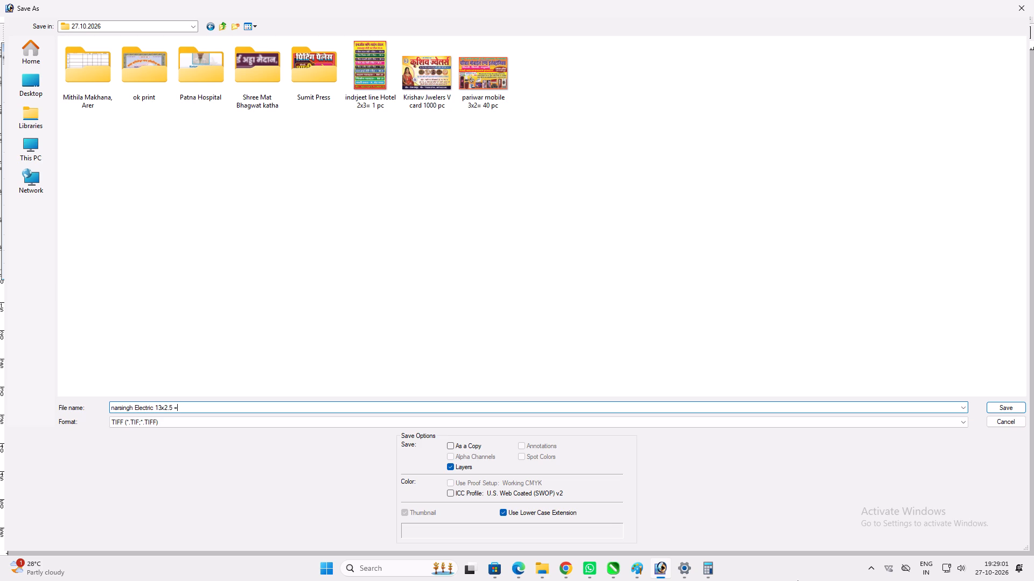
pyautogui.press('space')
pyautogui.write('1 pc Str')
pyautogui.press('space')
pyautogui.press('Return')
pyautogui.press('Return')
pyautogui.press('Return')
pyautogui.press('Return')
pyautogui.press('Return')
pyautogui.press('Return')
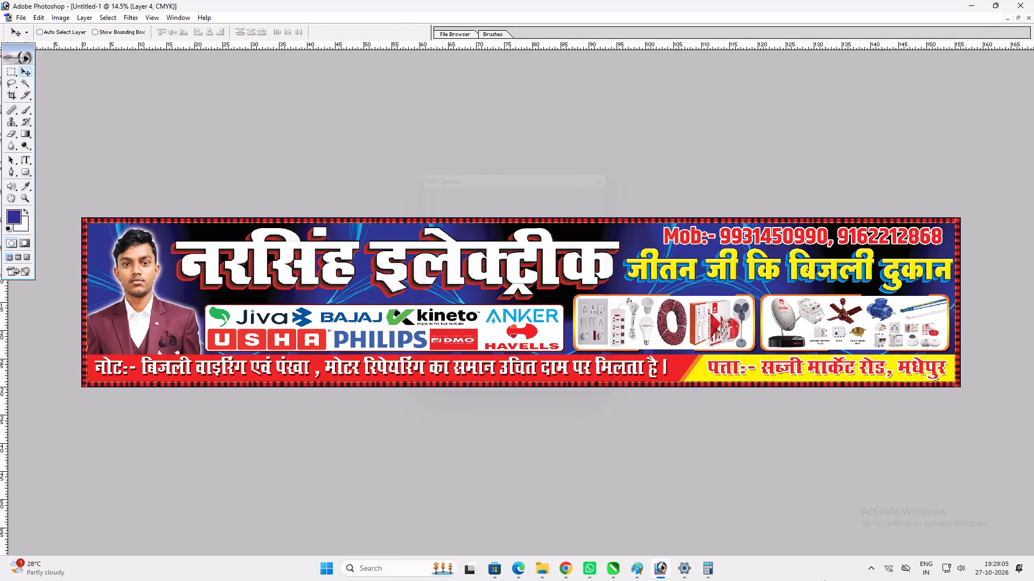